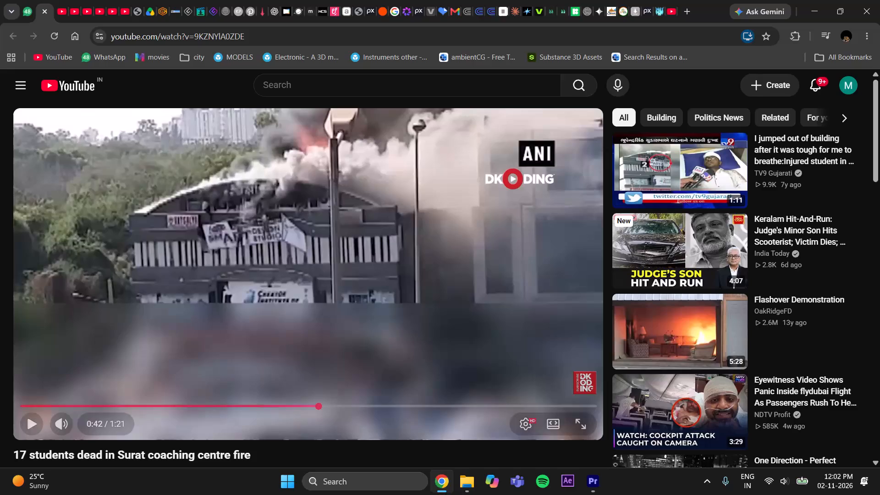
Copy the share link of the "17 students dead in Surat coaching centre fire" video.
drag(497, 76, 490, 88)
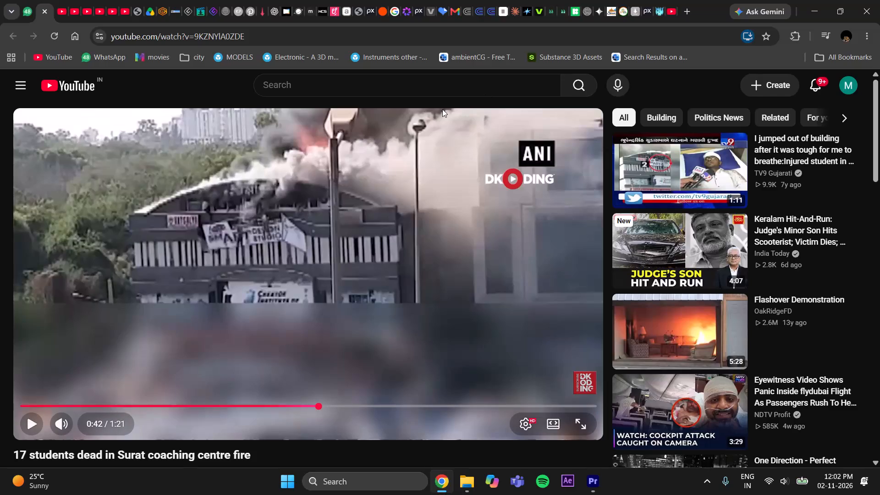
scroll(325, 280, down, 2)
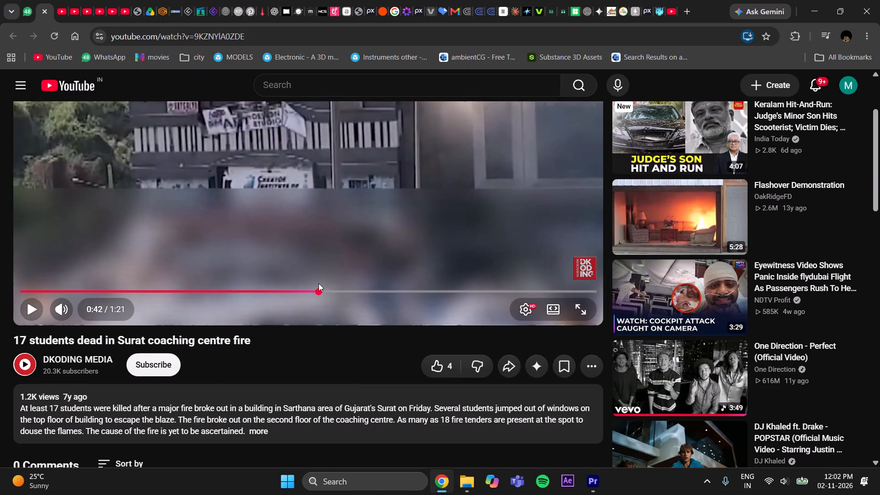
scroll(369, 272, up, 4)
scroll(448, 313, down, 1)
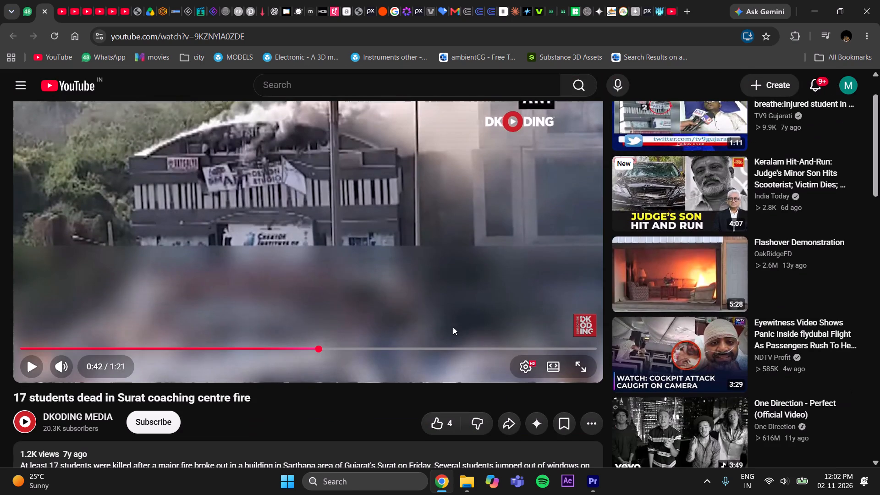
click(510, 422)
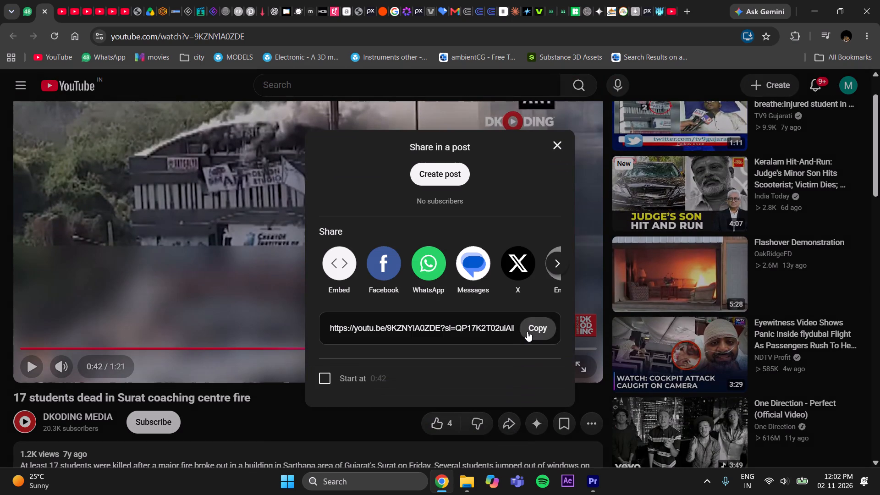
click(527, 331)
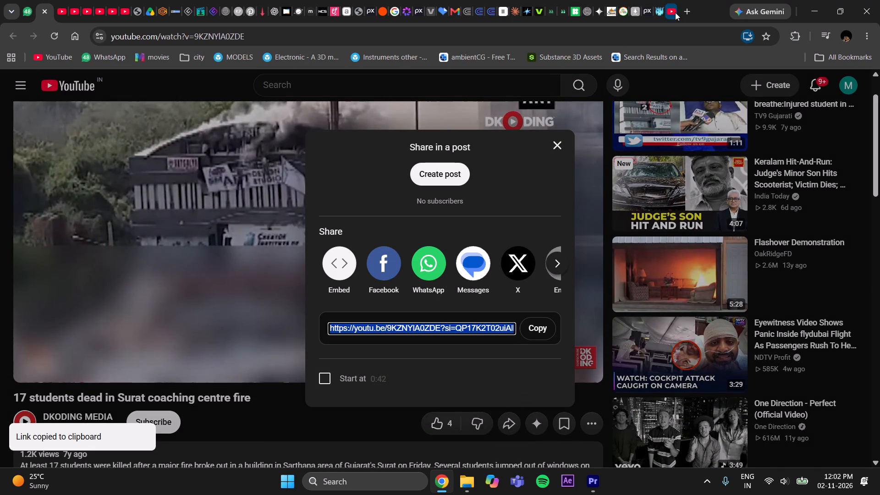
Close the last YouTube tab in the row of open tabs.
click(675, 12)
click(671, 13)
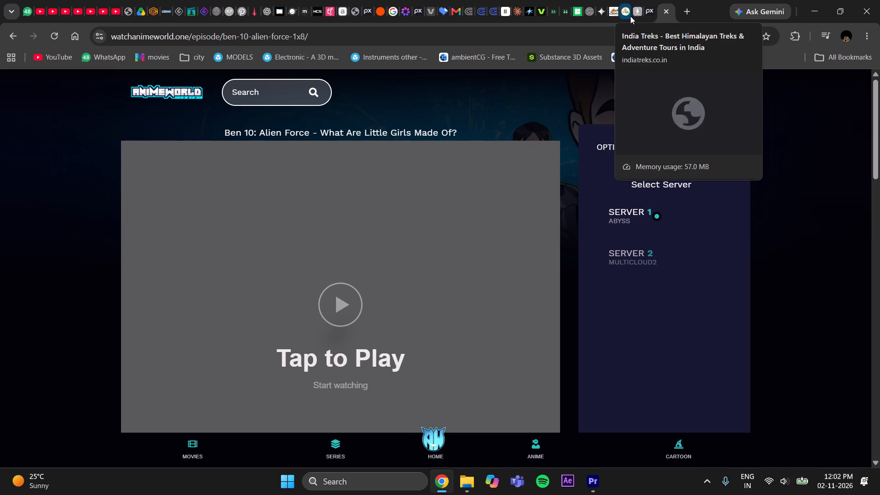
Reload the y2mate converter page, agreeing to resubmit its form and dismissing the web-address warning.
click(633, 15)
click(54, 33)
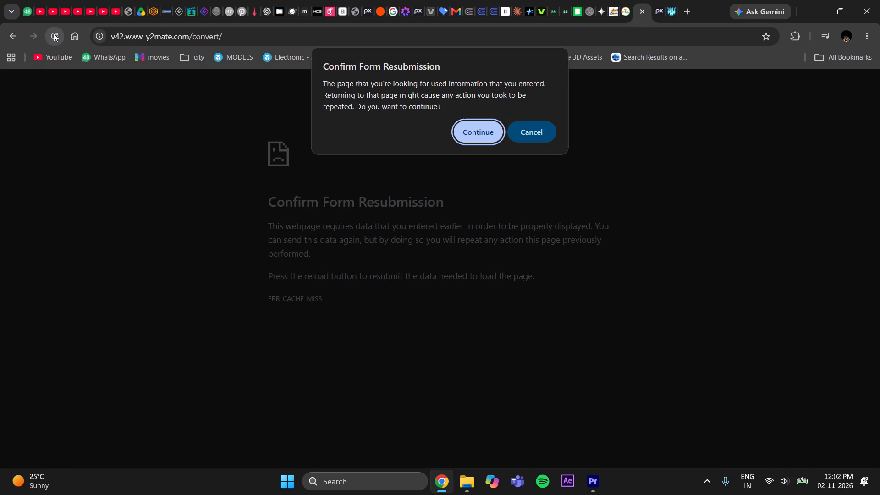
click(467, 129)
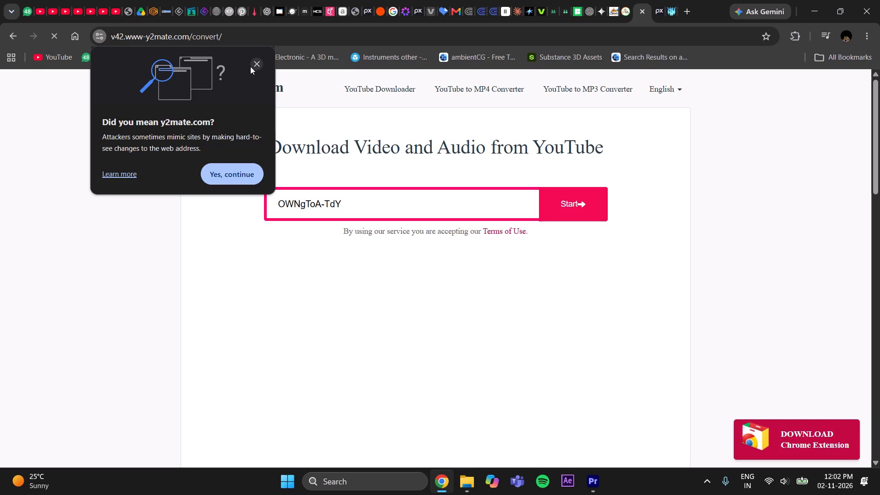
click(253, 63)
Replace the video ID in the y2mate search box with the copied Surat fire link and submit it.
click(397, 214)
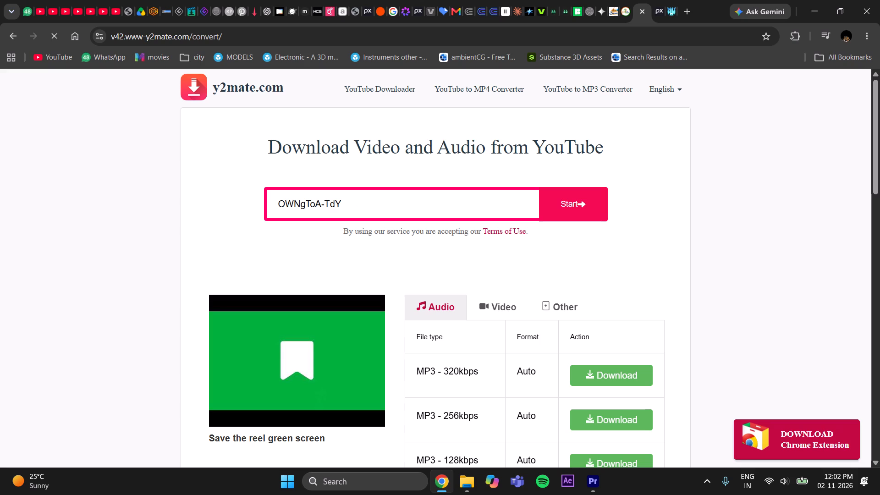
key(BackSpace)
key(BackSpace)
key(BackSpace)
key(BackSpace)
key(BackSpace)
key(BackSpace)
key(BackSpace)
key(BackSpace)
key(BackSpace)
key(BackSpace)
key(BackSpace)
key(BackSpace)
key(BackSpace)
key(BackSpace)
key(BackSpace)
key(BackSpace)
key(BackSpace)
key(BackSpace)
key(ctrl+v)
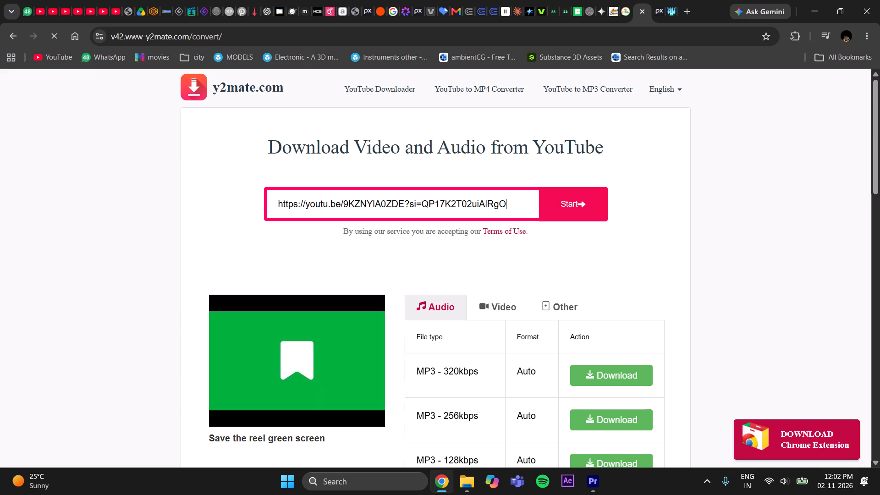
key(Return)
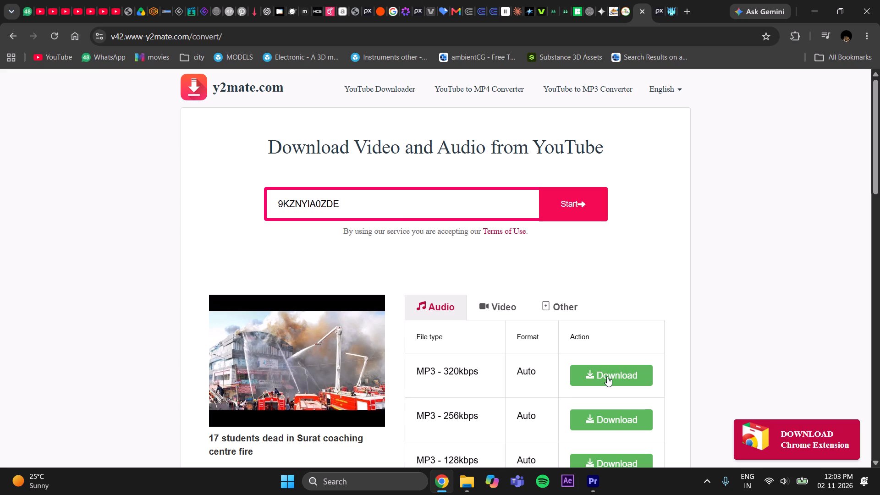
Download the Surat coaching centre fire video as a 1080p MP4.
click(501, 299)
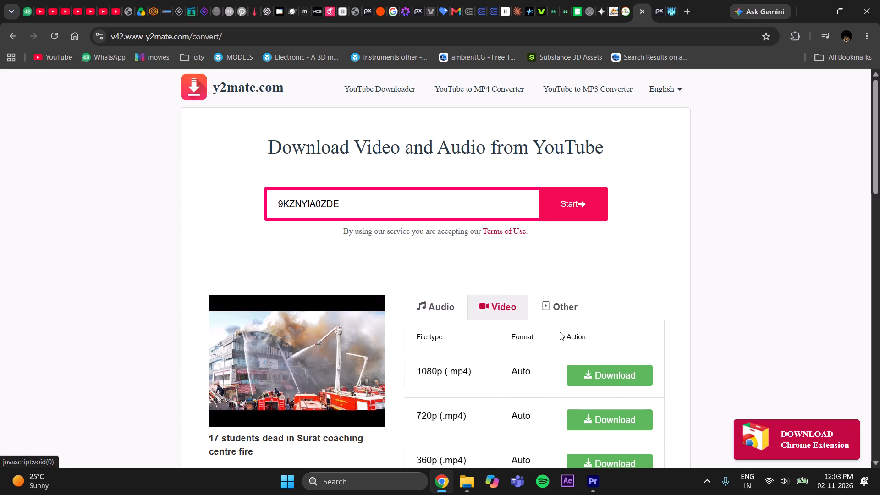
click(605, 378)
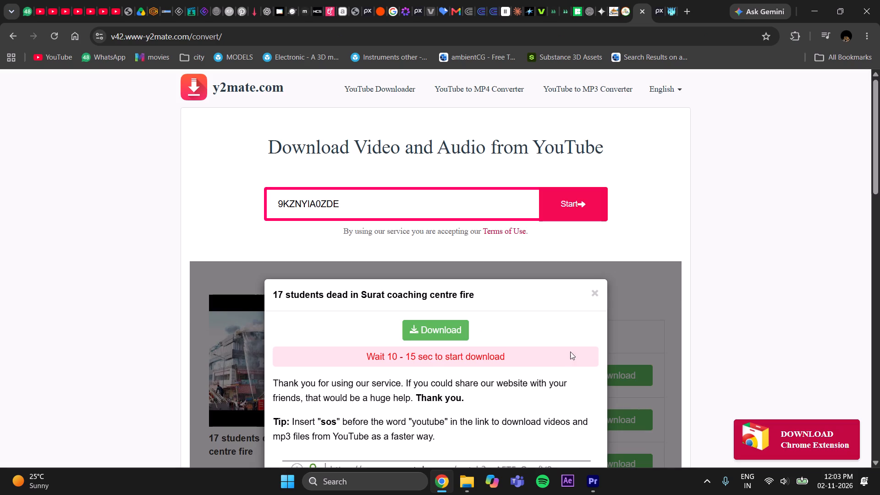
click(445, 328)
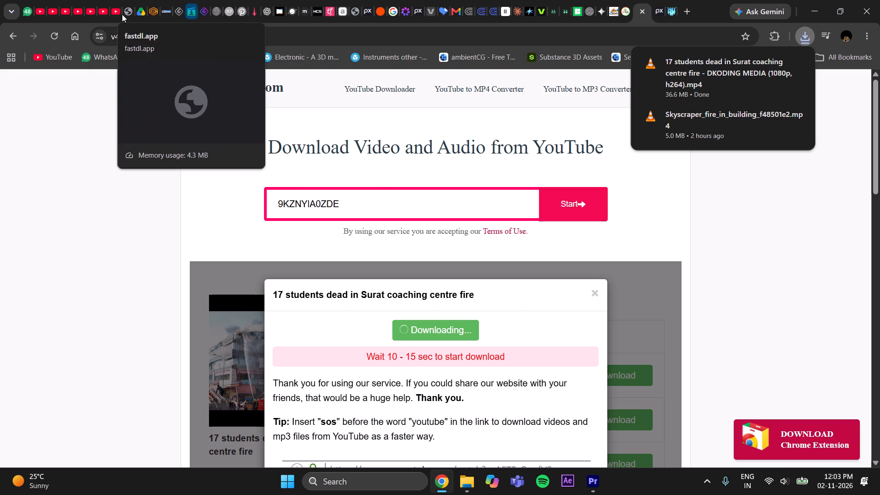
Copy the share link of The Telegraph's "Massive Fire at a Delhi Restaurant" YouTube short.
click(39, 7)
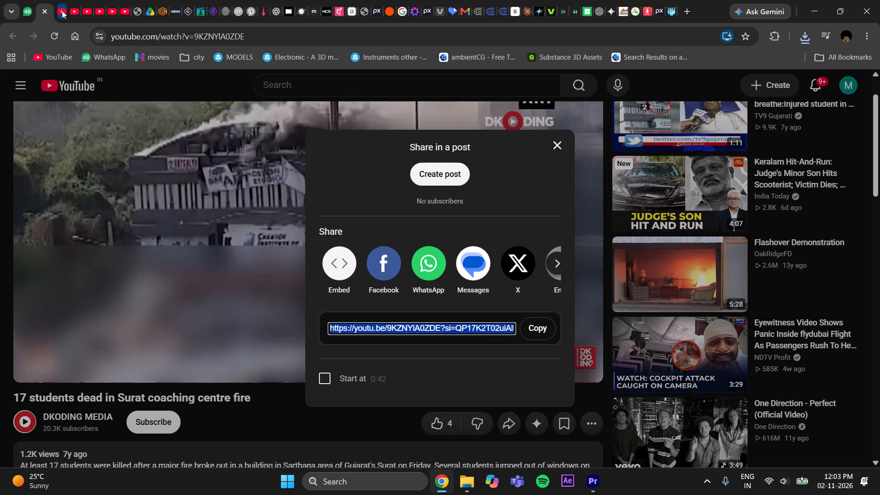
click(65, 13)
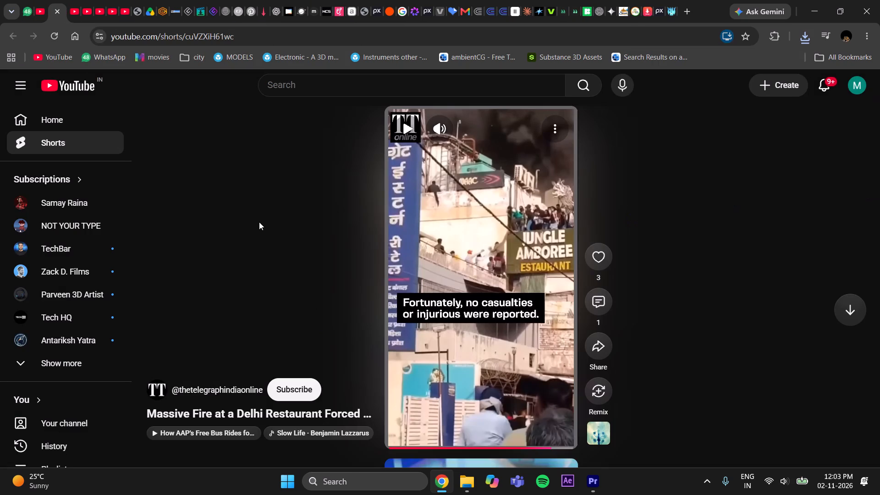
click(596, 346)
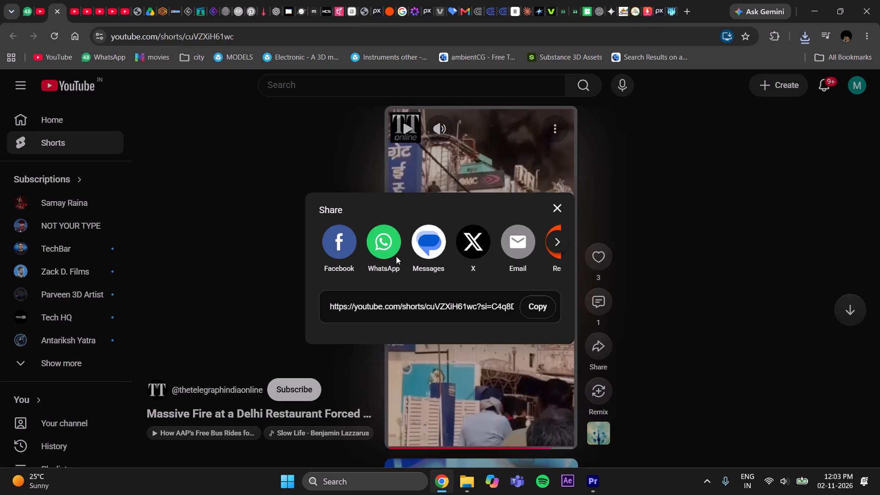
click(544, 305)
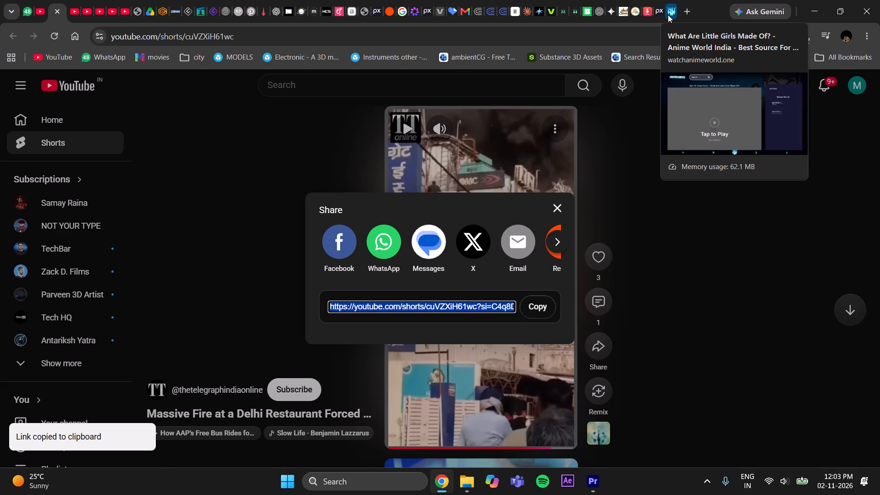
Replace the video ID in the y2mate search box with the copied Delhi restaurant fire link and submit it.
click(647, 11)
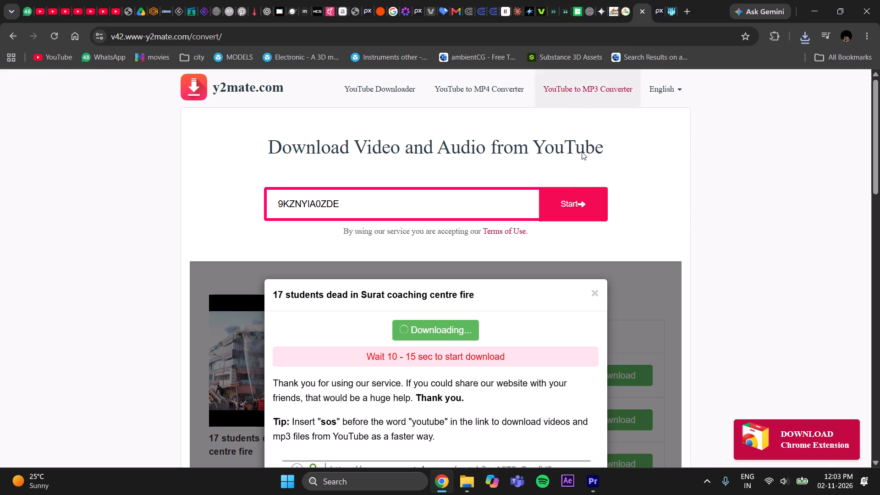
click(494, 207)
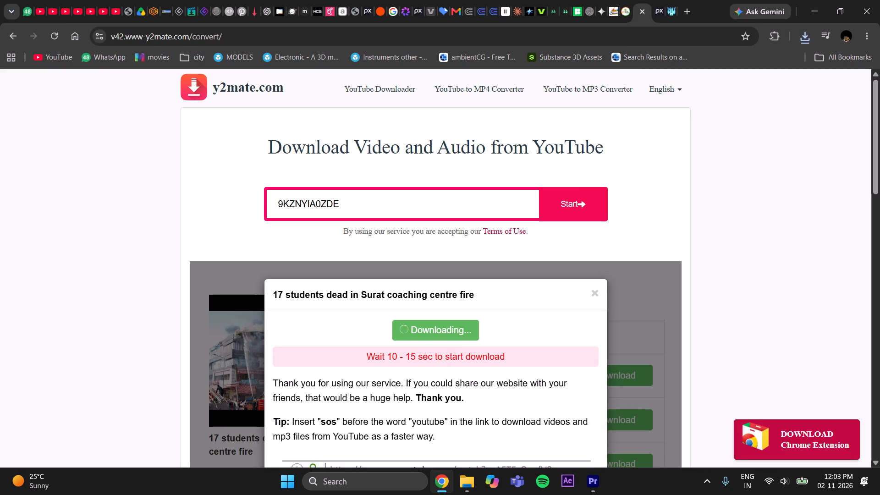
key(BackSpace)
key(BackSpace)
key(BackSpace)
key(BackSpace)
key(BackSpace)
key(BackSpace)
key(BackSpace)
key(BackSpace)
key(BackSpace)
key(BackSpace)
key(BackSpace)
key(BackSpace)
key(BackSpace)
key(BackSpace)
key(BackSpace)
key(BackSpace)
key(BackSpace)
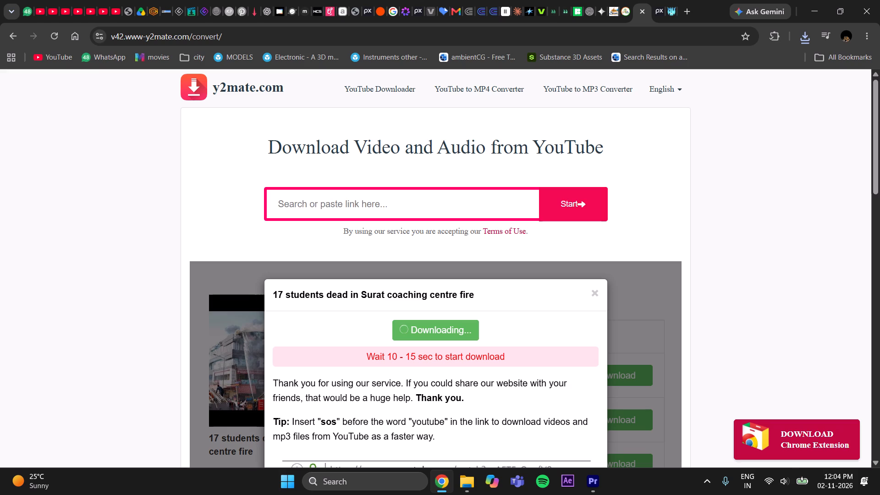
key(ctrl+v)
key(Return)
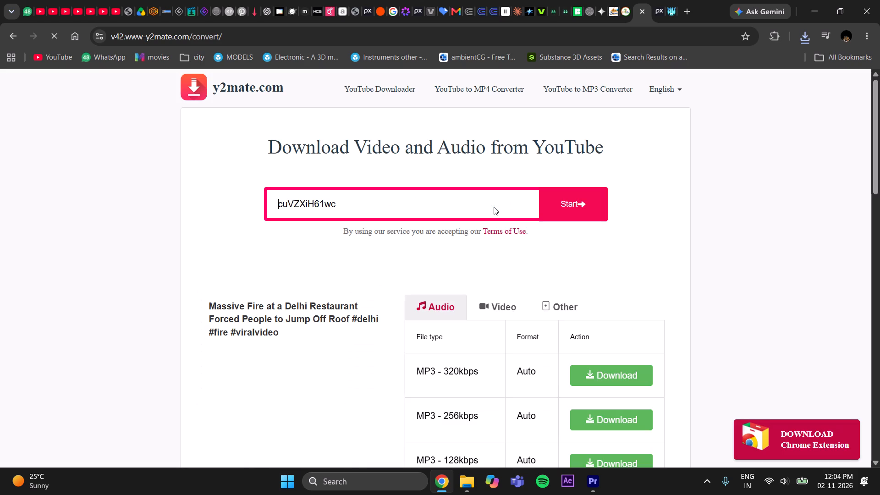
Download the Delhi restaurant fire short as a 1080p MP4.
click(503, 309)
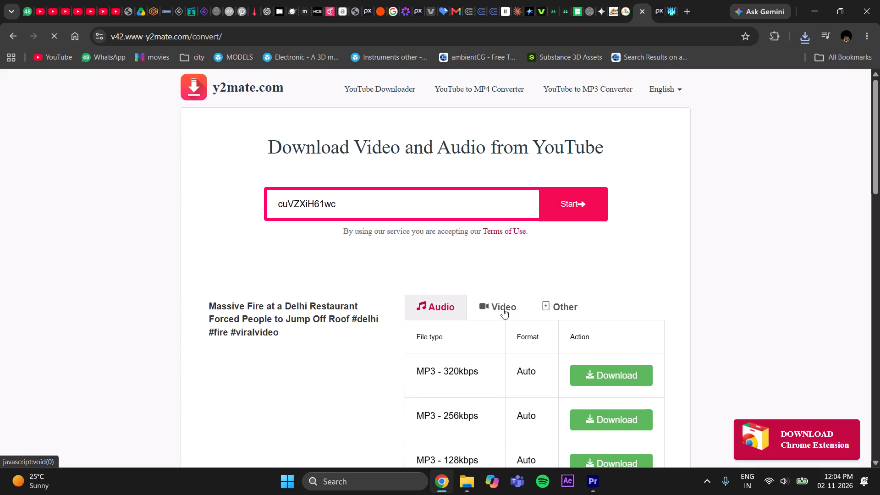
click(602, 374)
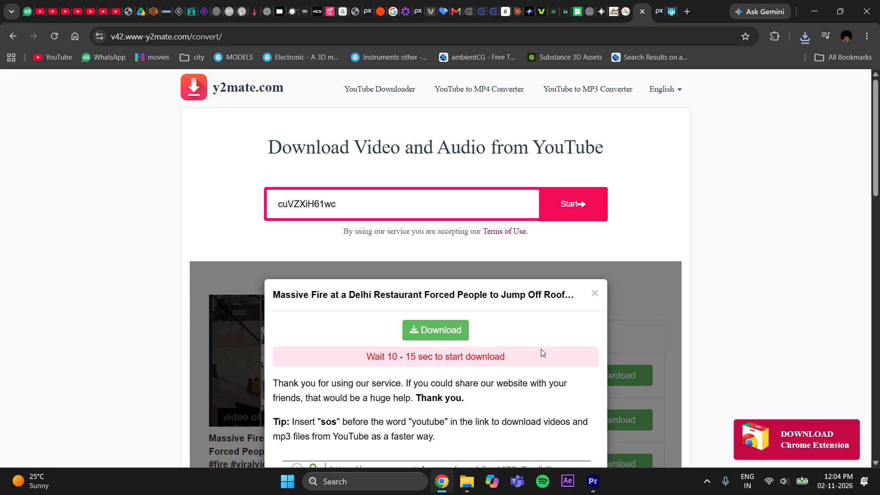
click(440, 330)
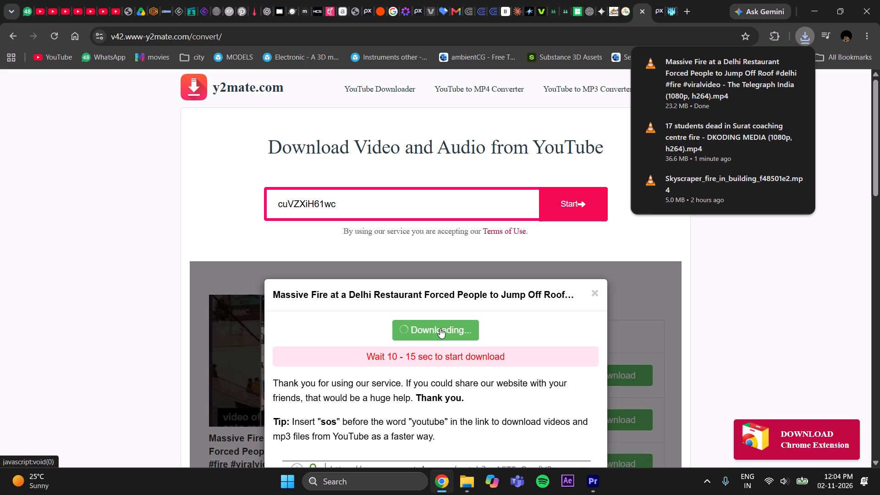
Copy the share link of the CNN News18 "Mundka Fire News" YouTube short.
click(64, 15)
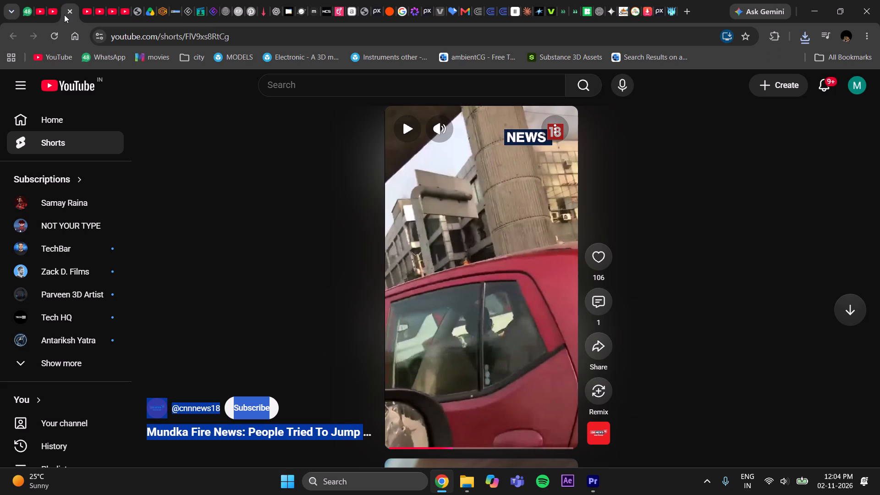
click(594, 357)
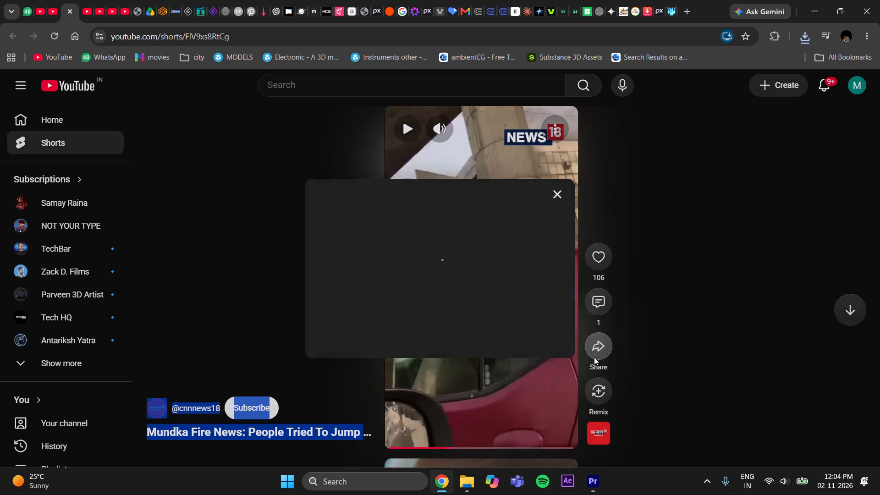
click(544, 304)
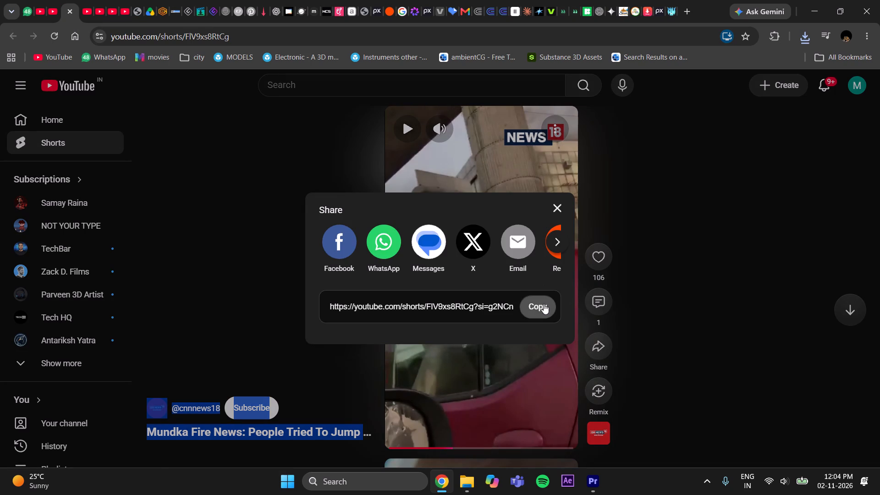
Replace the video ID in the y2mate search box with the copied Mundka fire link and submit it, closing any pop-up ad tab.
click(651, 10)
click(499, 206)
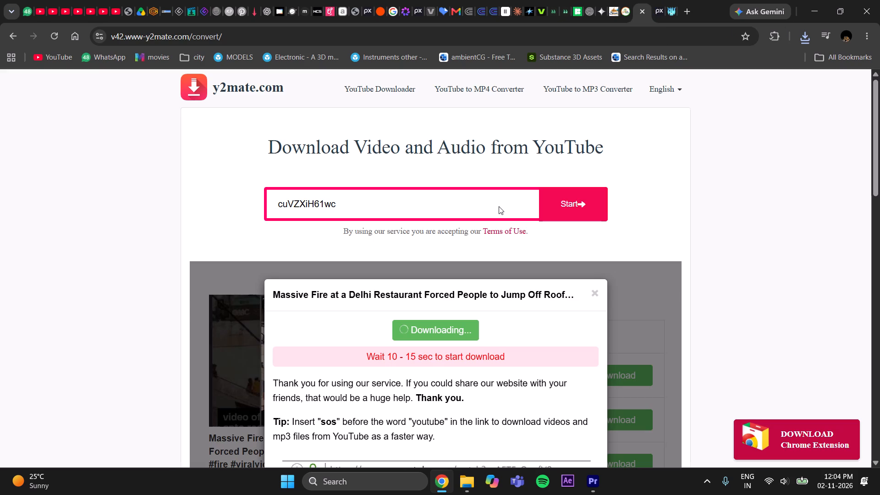
key(BackSpace)
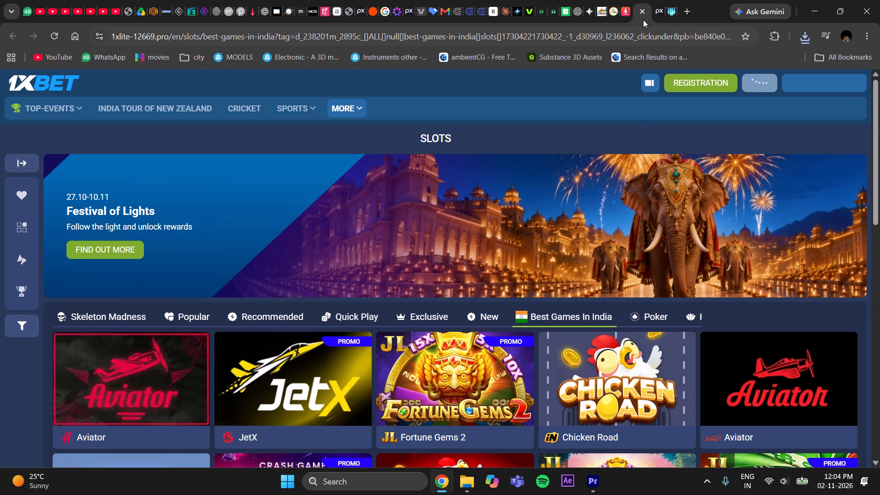
click(643, 11)
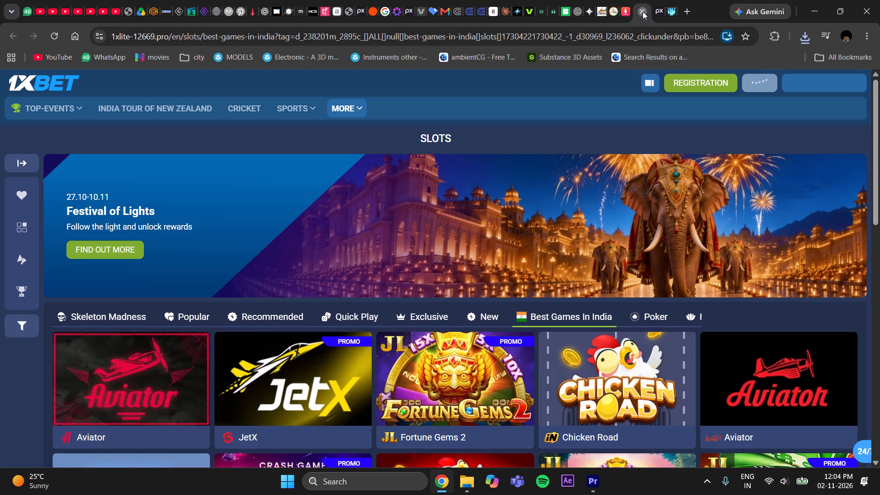
click(467, 196)
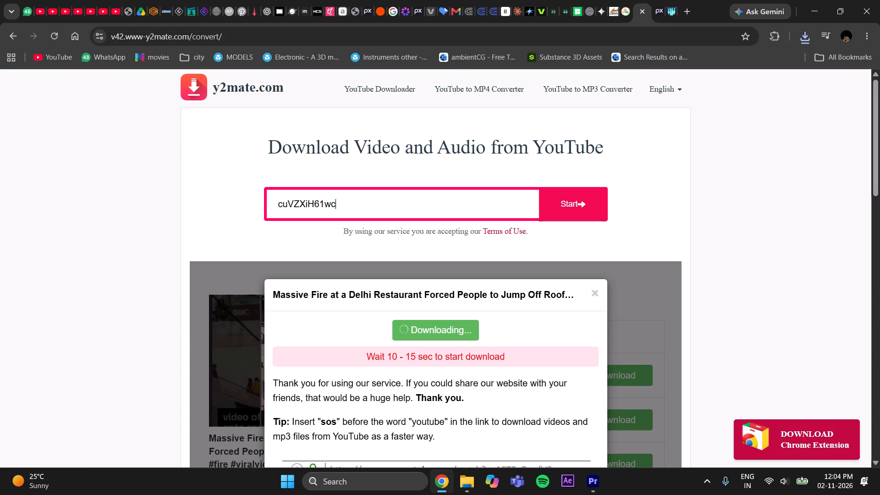
key(BackSpace)
key(BackSpace)
key(BackSpace)
key(BackSpace)
key(BackSpace)
key(BackSpace)
key(BackSpace)
key(BackSpace)
key(BackSpace)
key(BackSpace)
key(BackSpace)
key(BackSpace)
key(BackSpace)
key(BackSpace)
key(BackSpace)
key(BackSpace)
key(BackSpace)
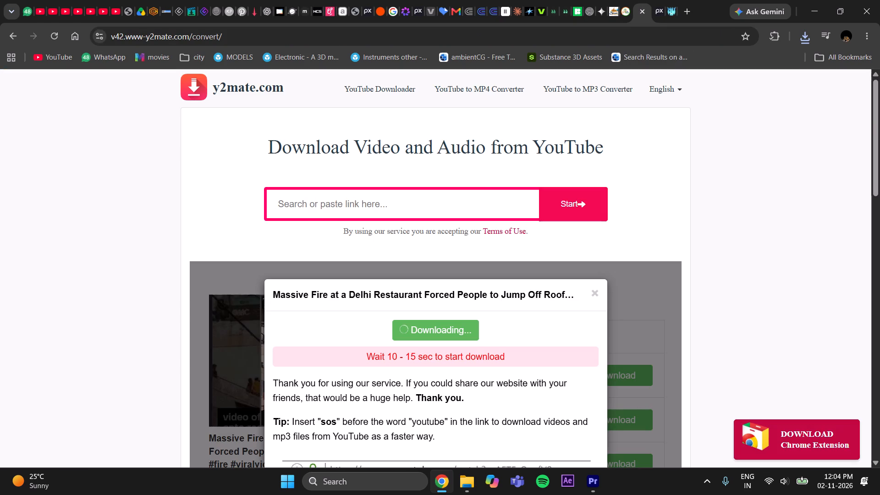
key(ctrl+v)
key(Return)
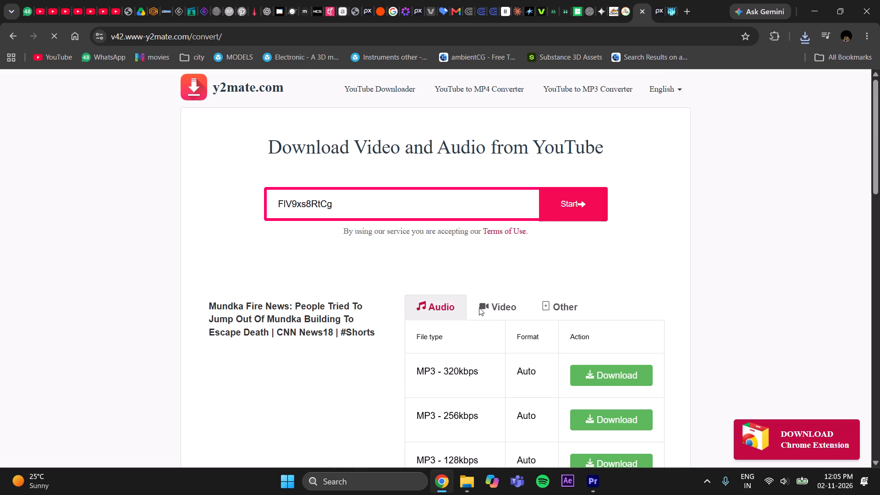
Download the Mundka fire short as a 1080p MP4.
click(492, 314)
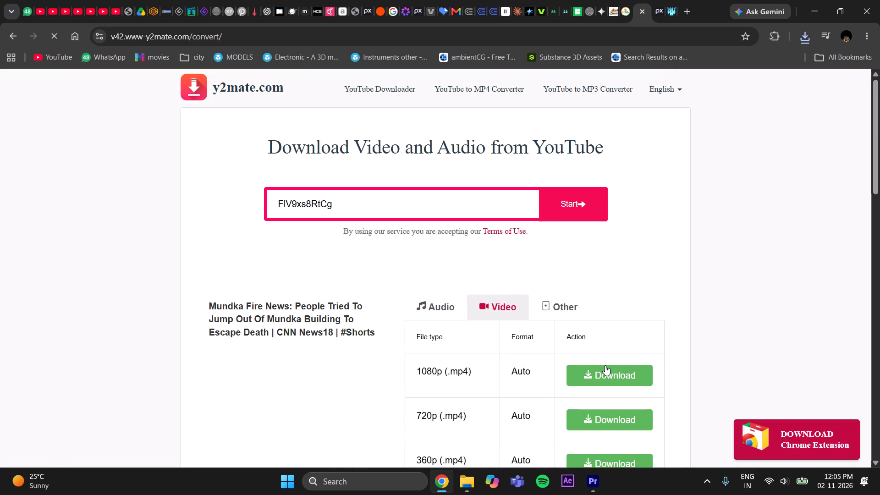
click(605, 365)
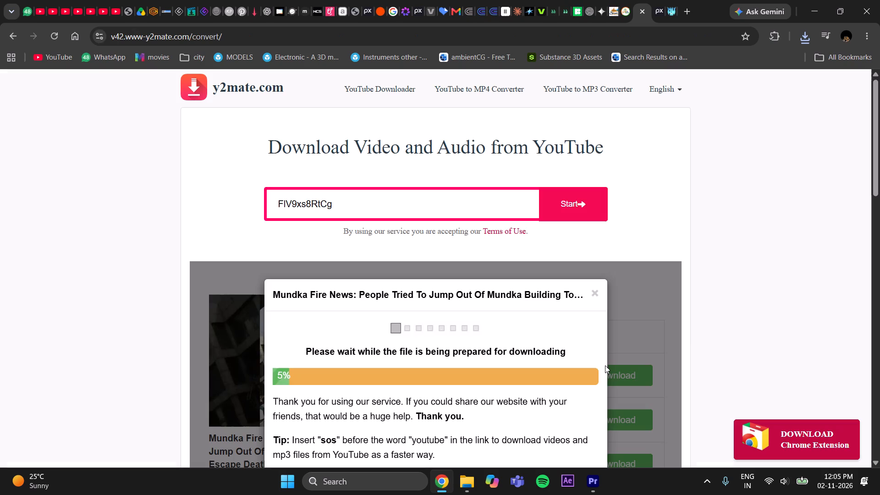
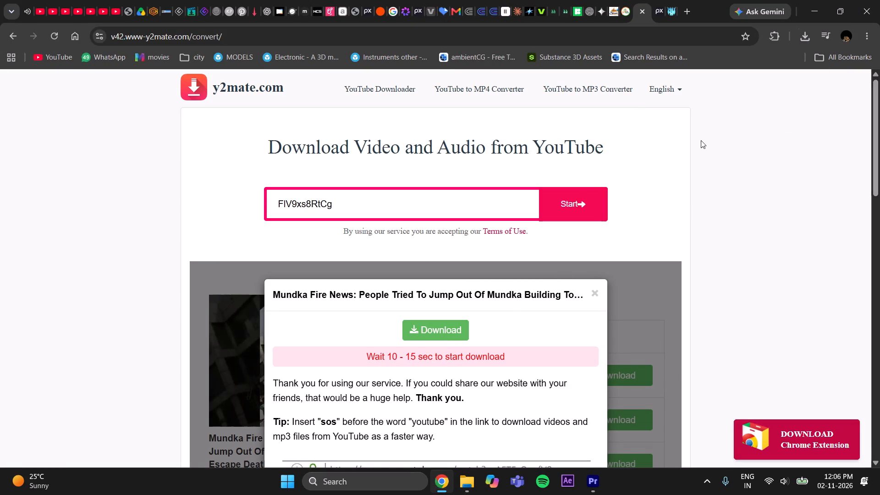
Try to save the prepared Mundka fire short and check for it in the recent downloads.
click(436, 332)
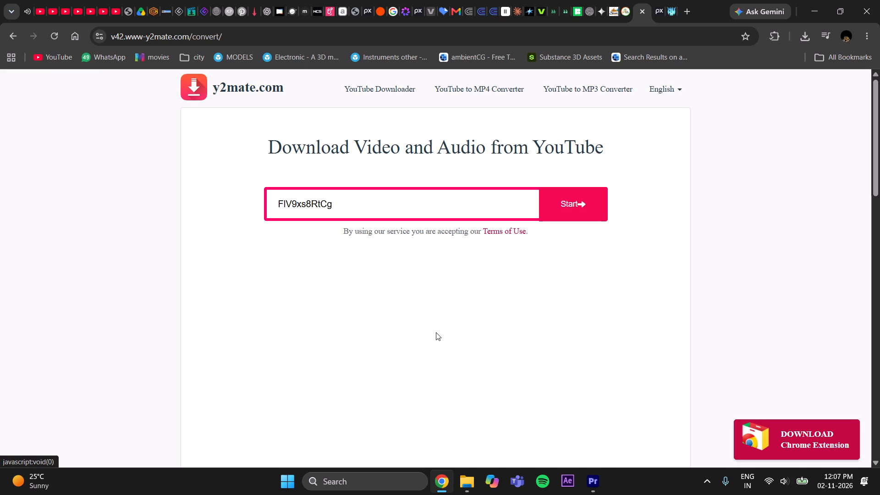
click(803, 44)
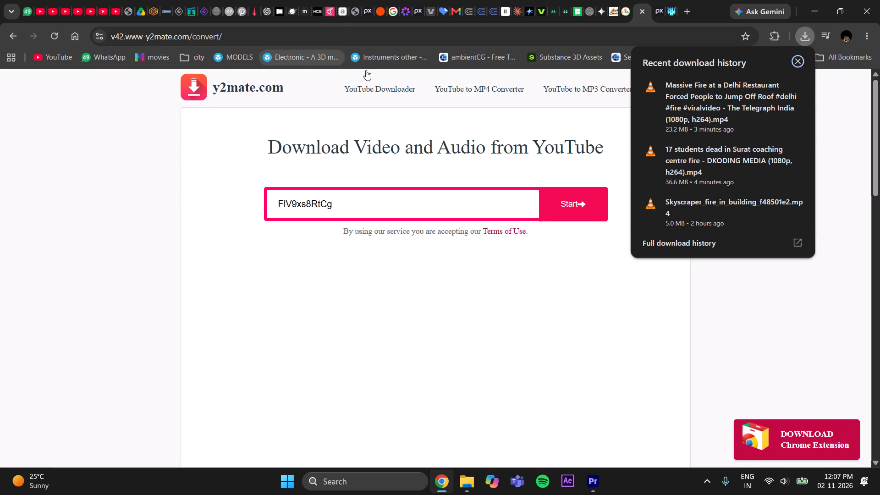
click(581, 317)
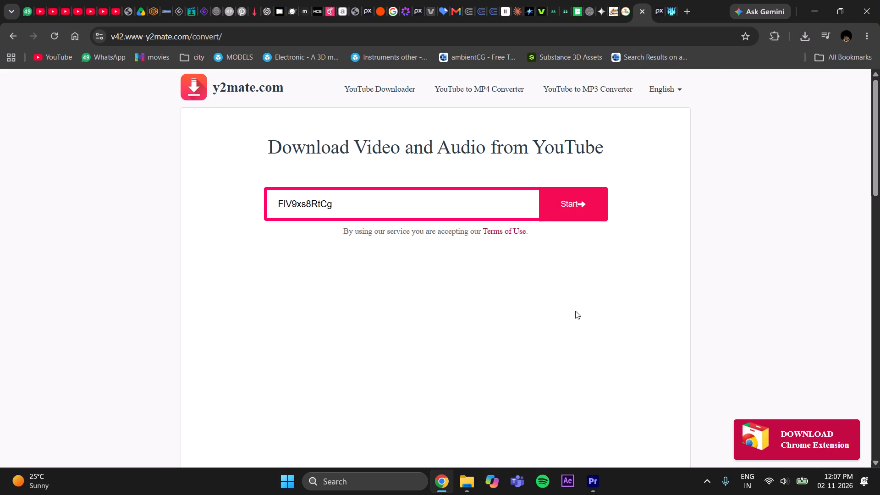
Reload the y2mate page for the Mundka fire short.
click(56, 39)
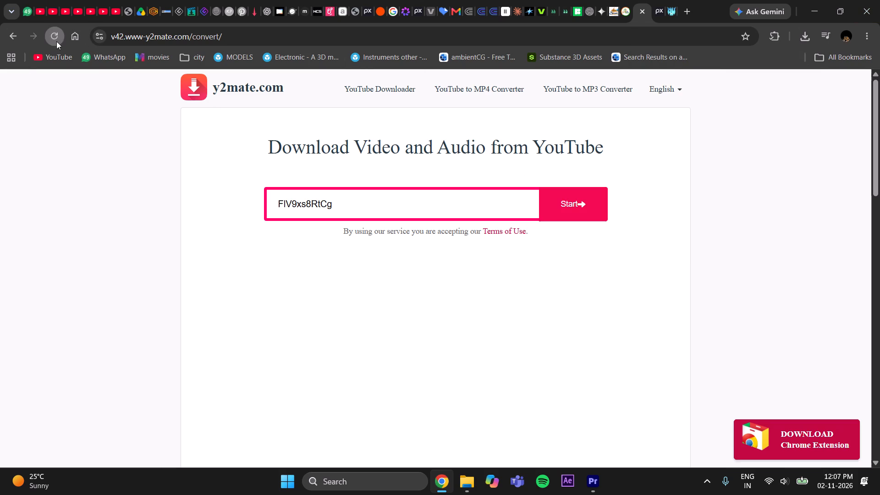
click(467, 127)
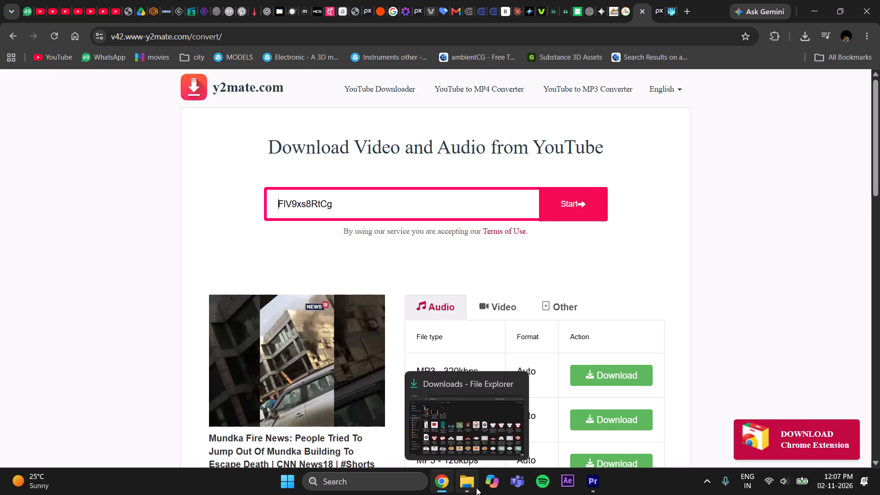
Preview the downloaded Surat coaching centre and Delhi restaurant fire videos from the Downloads folder in VLC, closing each one.
click(476, 487)
click(94, 38)
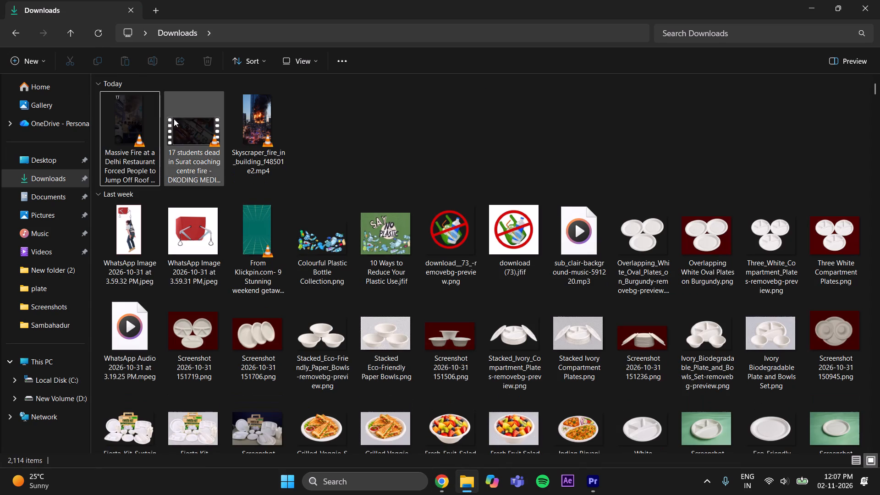
double_click(179, 130)
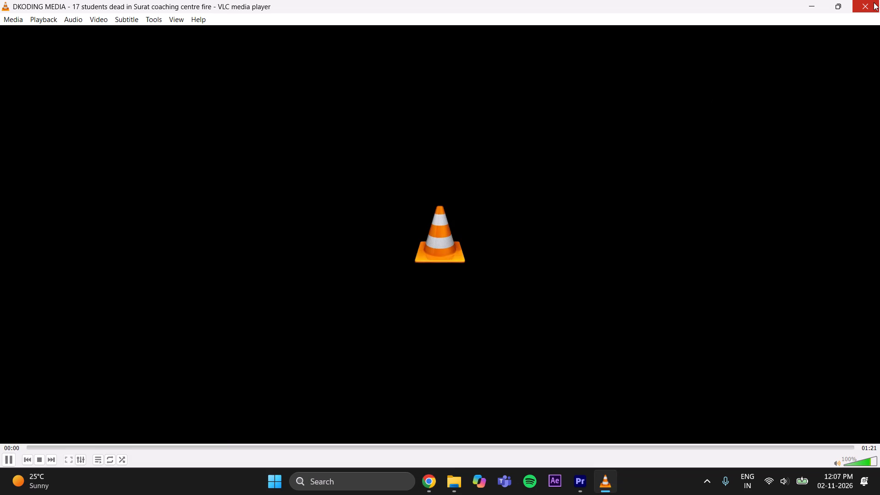
click(868, 4)
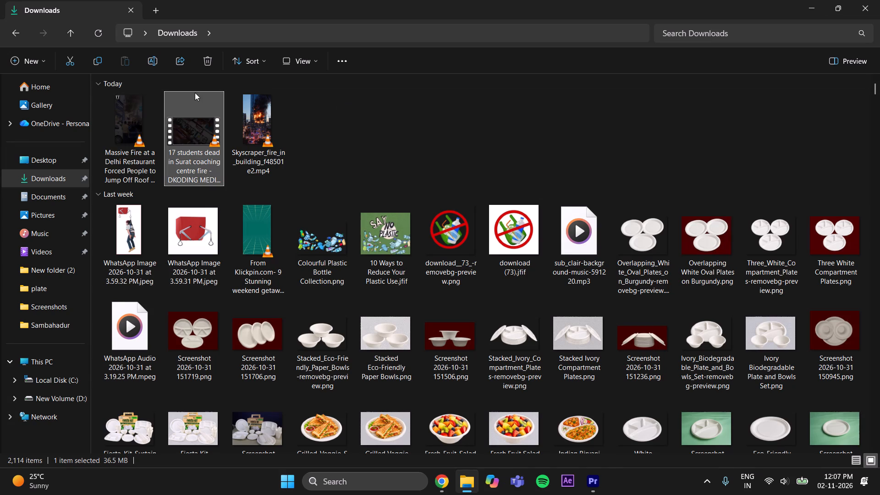
double_click(116, 143)
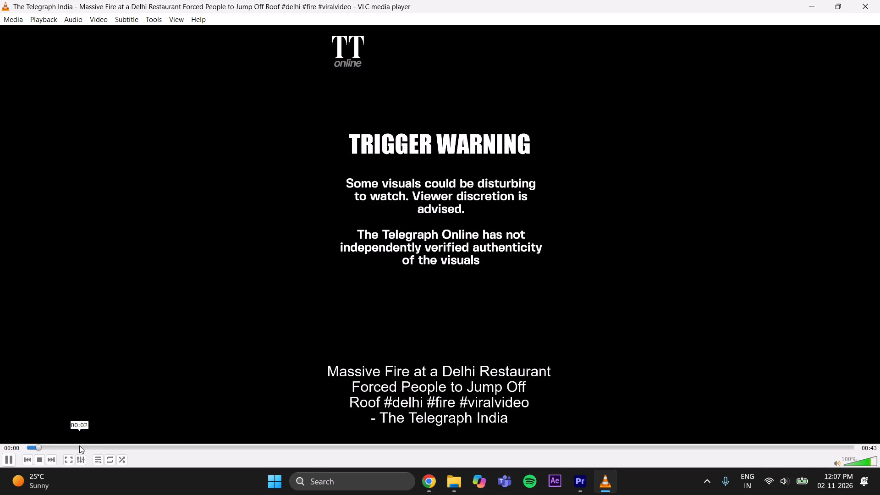
drag(71, 447, 315, 458)
click(879, 0)
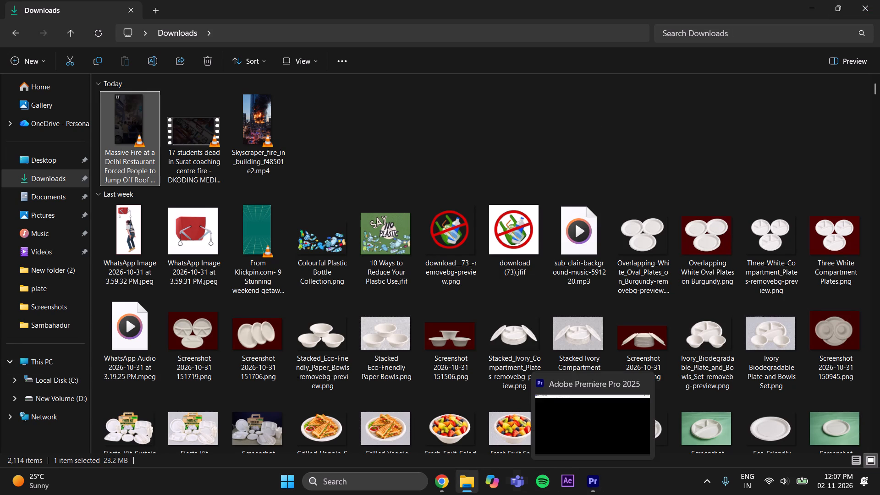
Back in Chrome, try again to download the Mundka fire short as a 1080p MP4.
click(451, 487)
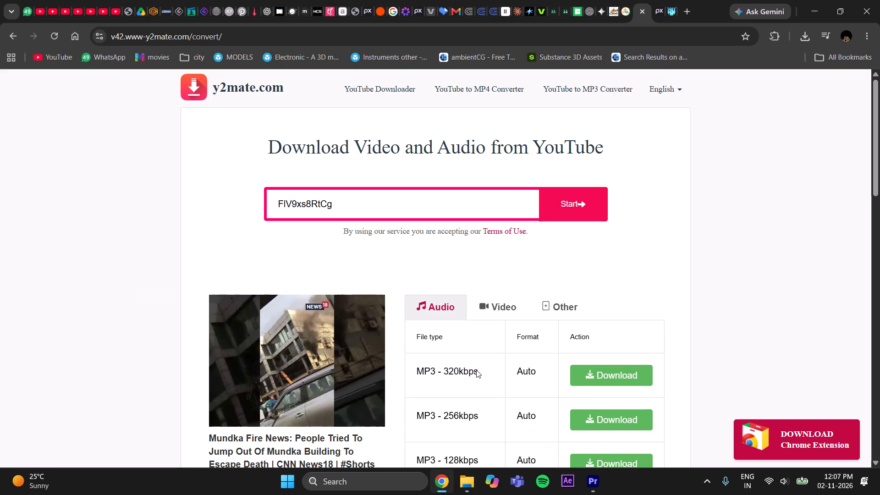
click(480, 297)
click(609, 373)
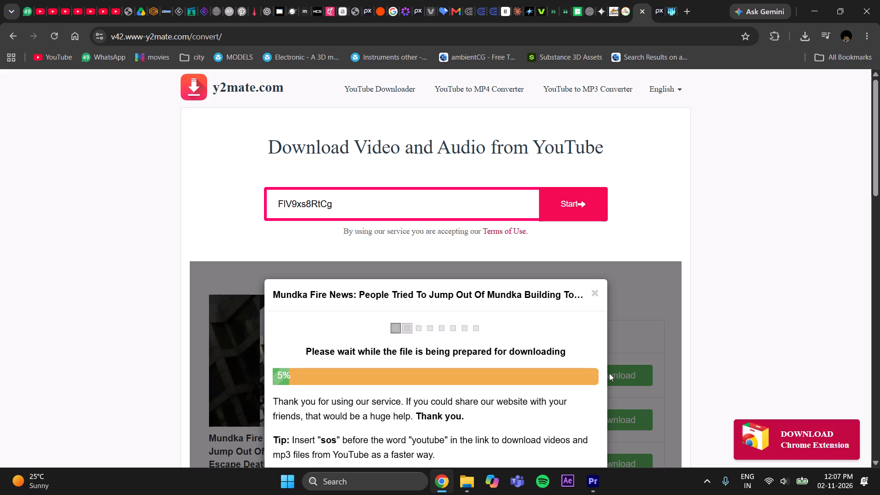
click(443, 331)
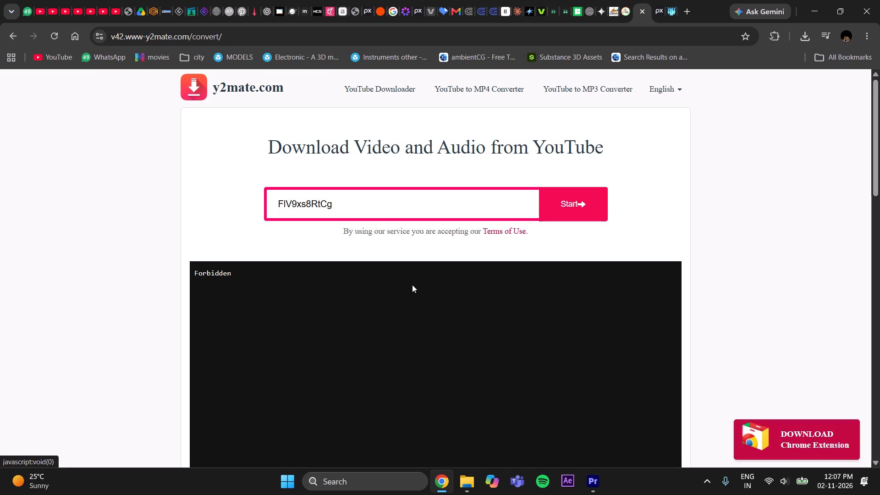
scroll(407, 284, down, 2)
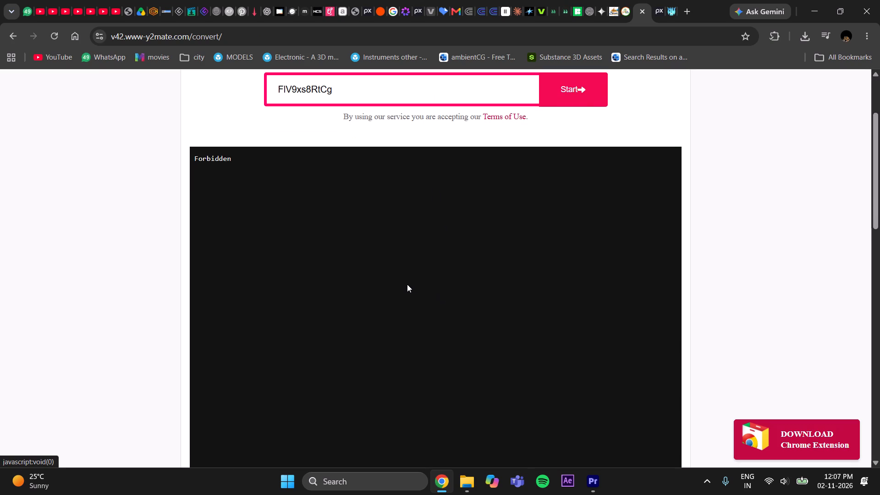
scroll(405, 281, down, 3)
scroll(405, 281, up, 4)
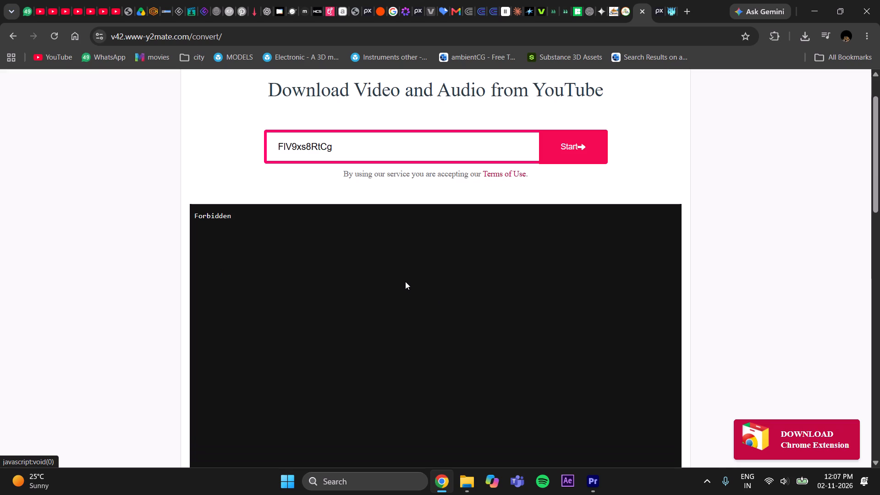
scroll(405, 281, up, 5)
Copy the share link of the NewsMobile "Massive Fire At Delhi Restaurant" YouTube short.
click(53, 12)
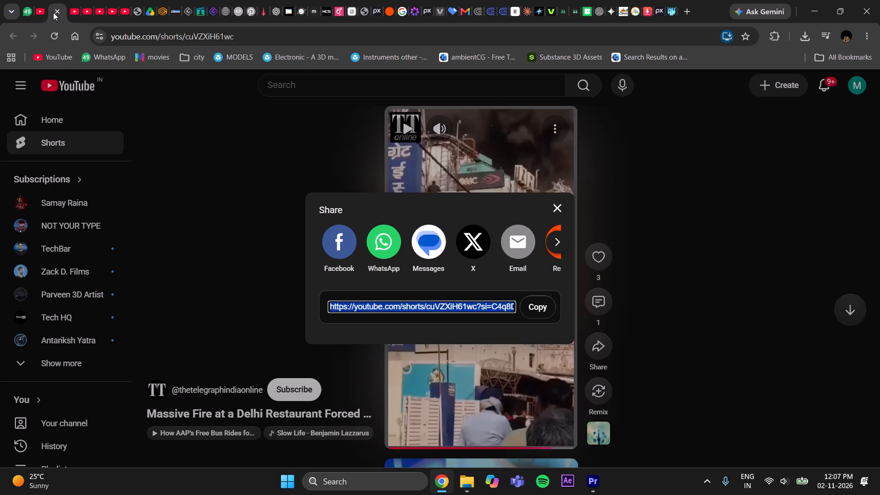
click(74, 9)
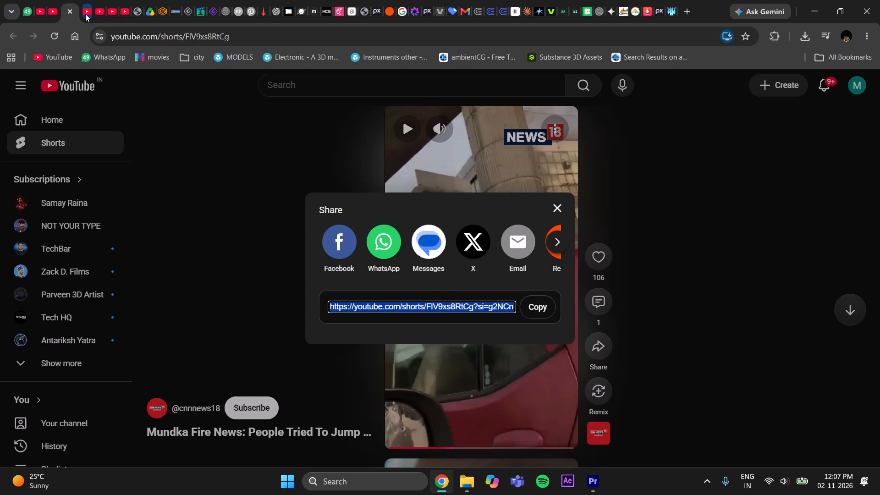
click(85, 14)
click(593, 350)
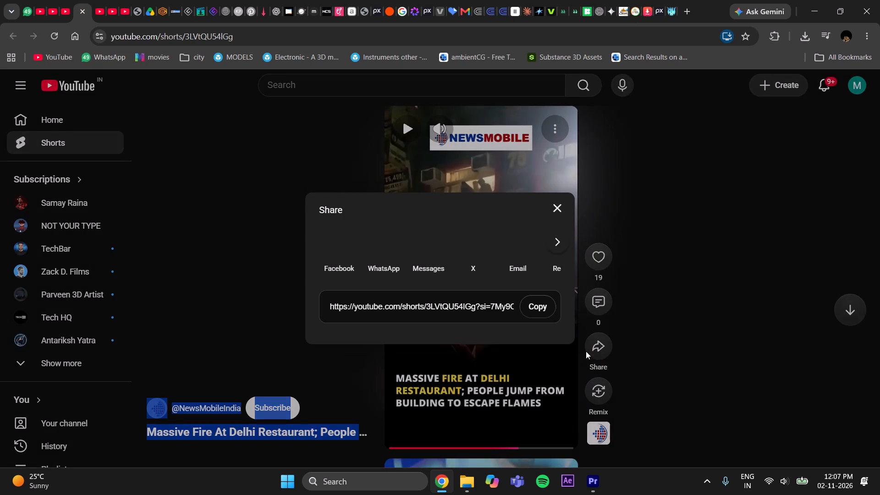
click(537, 308)
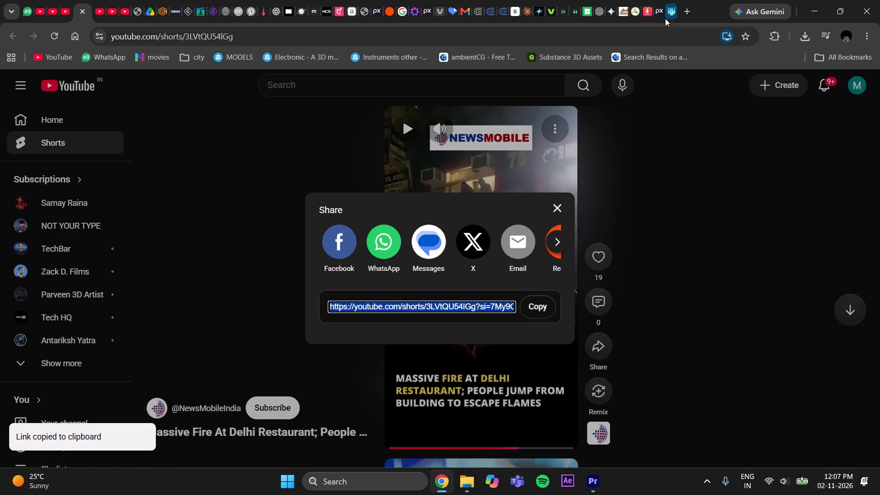
Replace the video ID in the y2mate search box with the copied NewsMobile link and submit it, closing the pop-up ad tab.
click(649, 13)
click(441, 211)
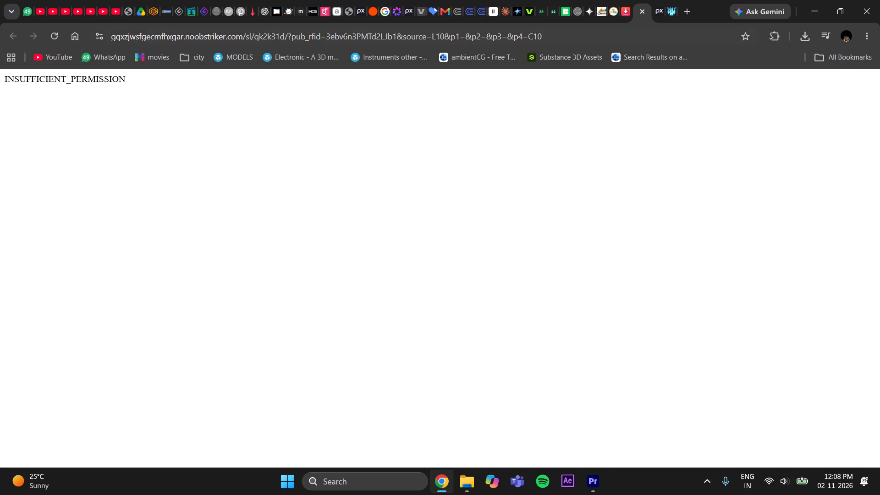
click(643, 7)
click(449, 208)
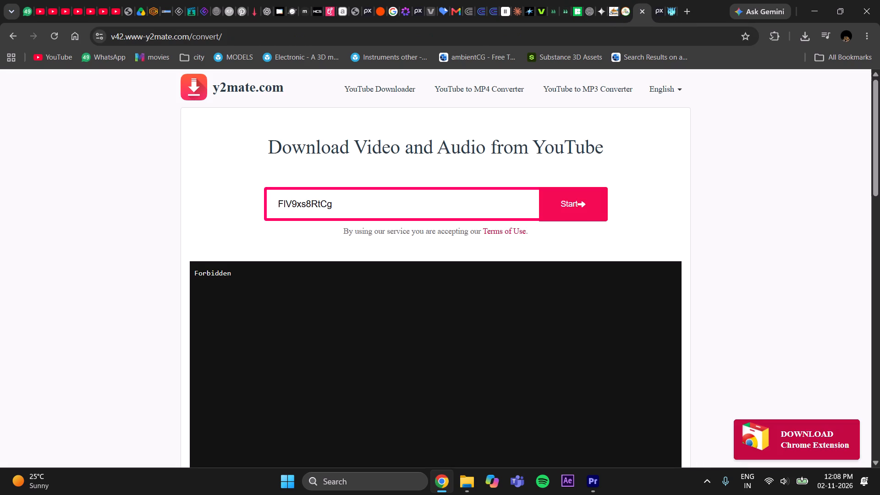
key(BackSpace)
key(BackSpace)
key(BackSpace)
key(BackSpace)
key(BackSpace)
key(BackSpace)
key(BackSpace)
key(BackSpace)
key(BackSpace)
key(BackSpace)
key(BackSpace)
key(BackSpace)
key(BackSpace)
key(BackSpace)
key(BackSpace)
key(BackSpace)
key(BackSpace)
key(ctrl+v)
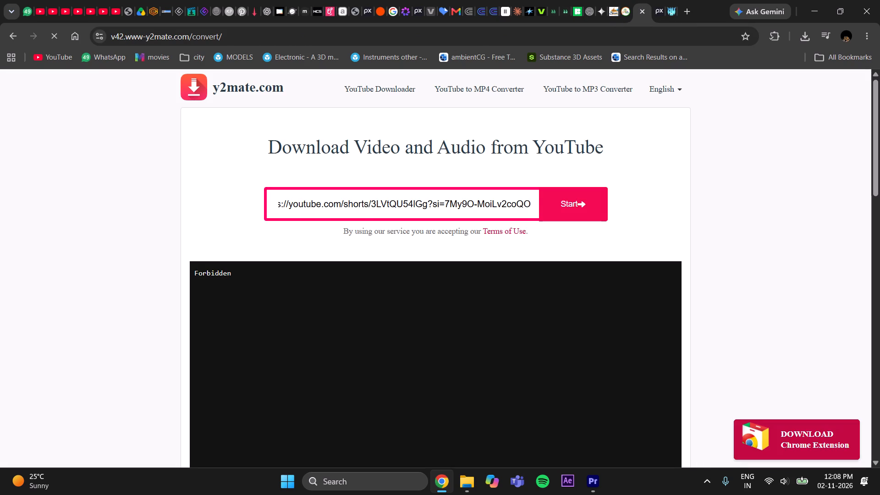
key(Return)
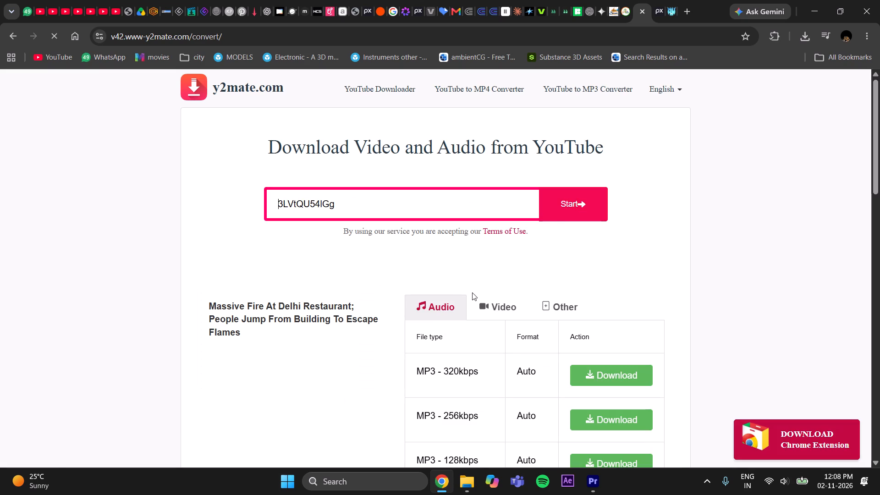
Download the NewsMobile Delhi restaurant fire short as a 1080p MP4.
click(489, 304)
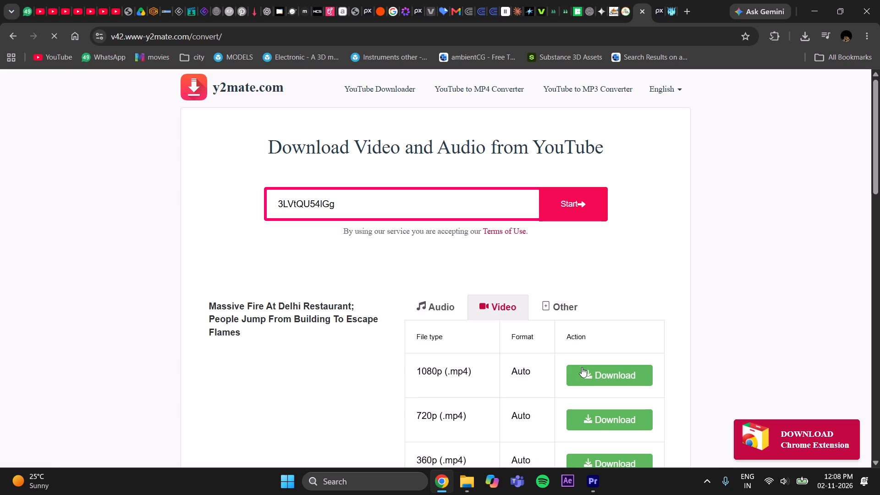
click(586, 378)
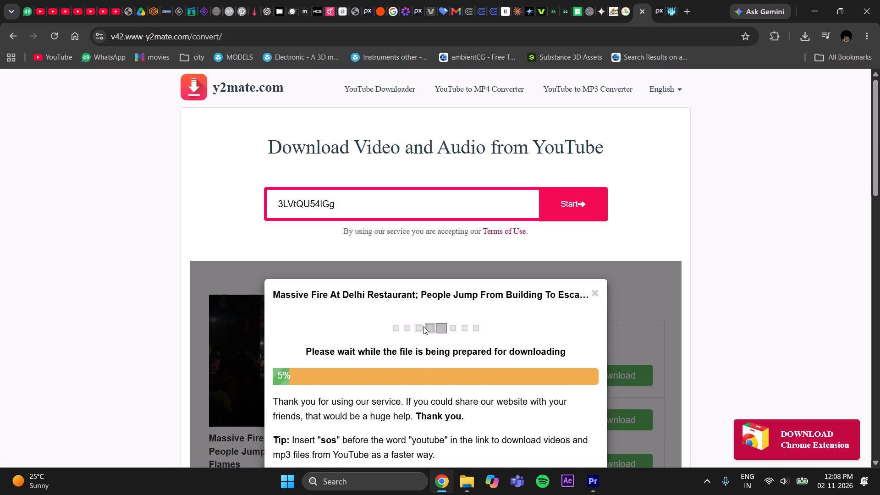
click(423, 327)
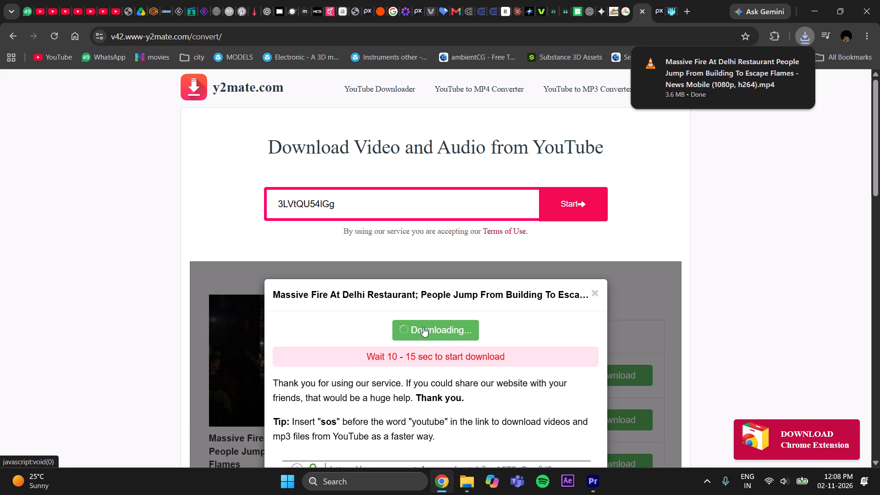
Copy the share link of the Republic World "Massive Fire Erupts in Dwarka Apartment" YouTube short.
click(72, 16)
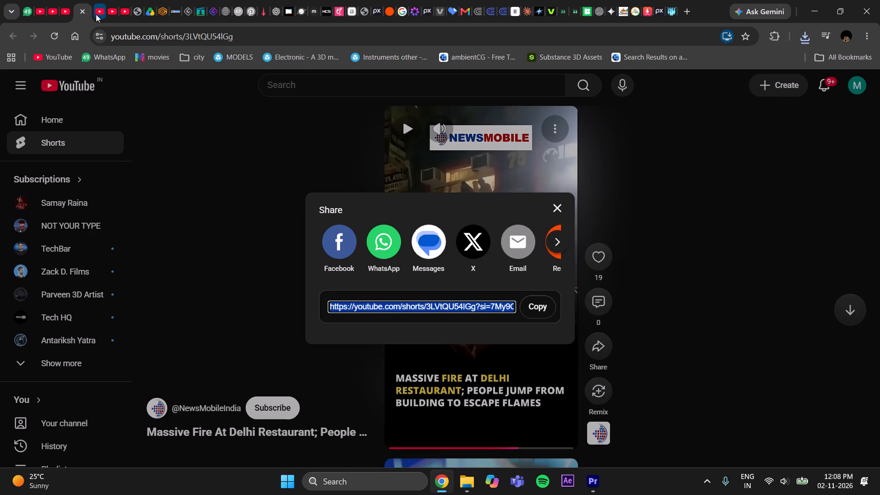
click(96, 14)
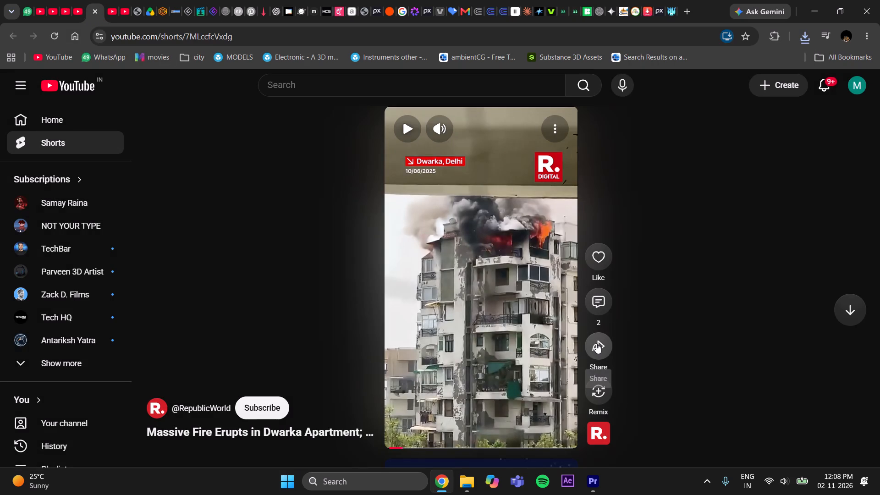
click(596, 343)
click(537, 312)
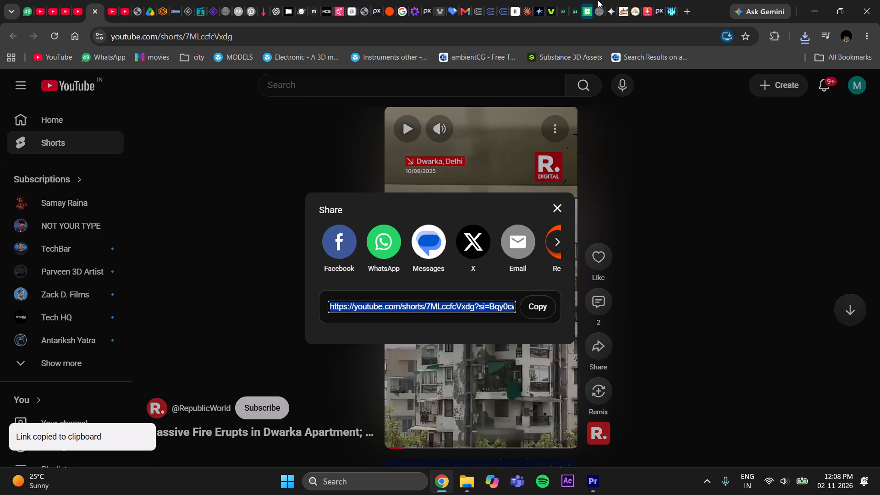
Replace the video ID in the y2mate search box with the copied Republic World link and submit it, closing the pop-up ad tab.
click(647, 0)
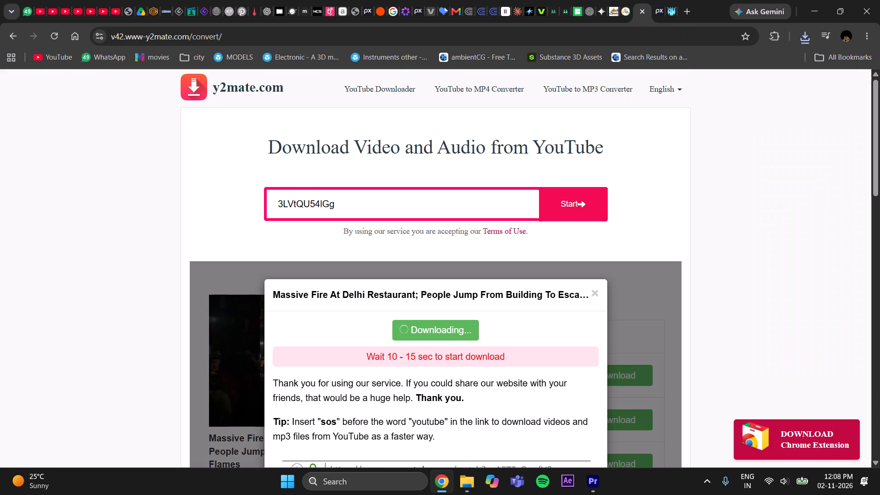
click(515, 202)
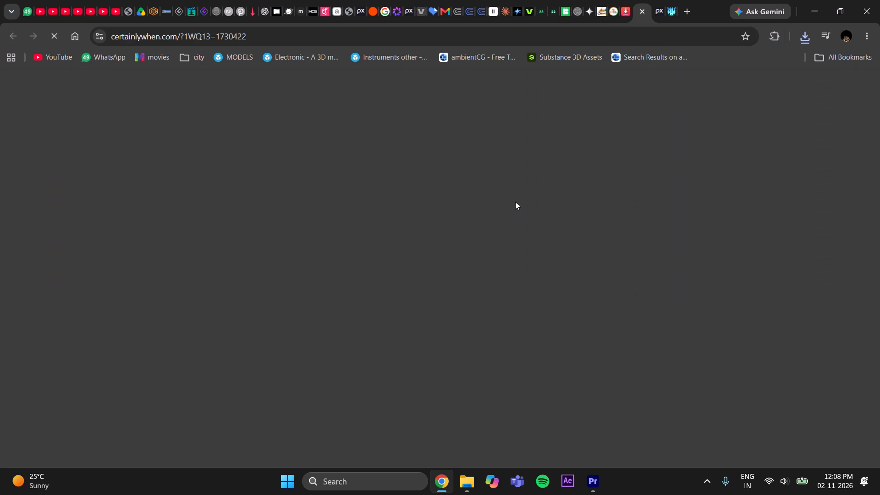
click(641, 12)
click(456, 217)
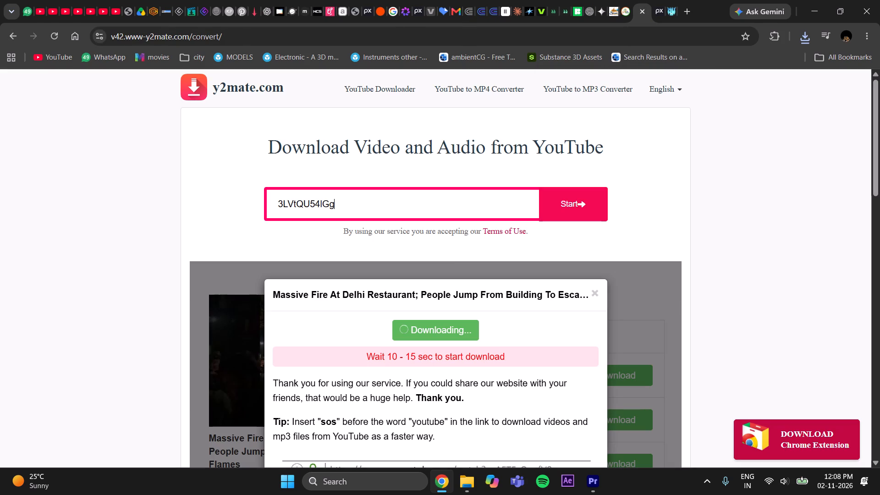
key(BackSpace)
key(BackSpace)
key(BackSpace)
key(BackSpace)
key(BackSpace)
key(BackSpace)
key(BackSpace)
key(BackSpace)
key(BackSpace)
key(BackSpace)
key(BackSpace)
key(BackSpace)
key(BackSpace)
key(BackSpace)
key(BackSpace)
key(BackSpace)
key(BackSpace)
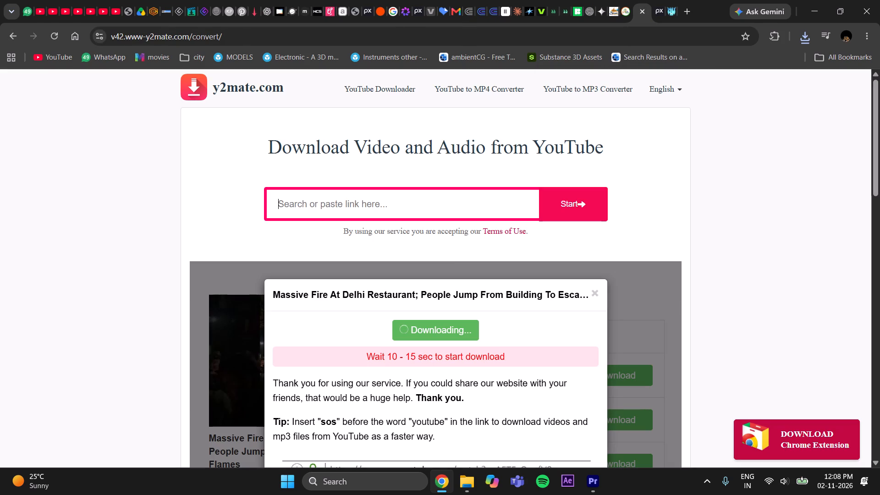
key(ctrl+v)
key(Return)
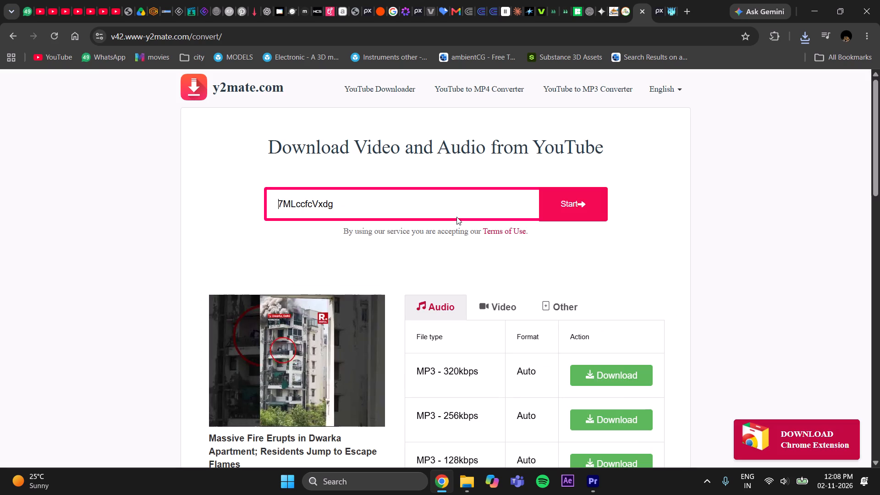
Download the Republic World Dwarka apartment fire short as a 1080p MP4.
click(512, 306)
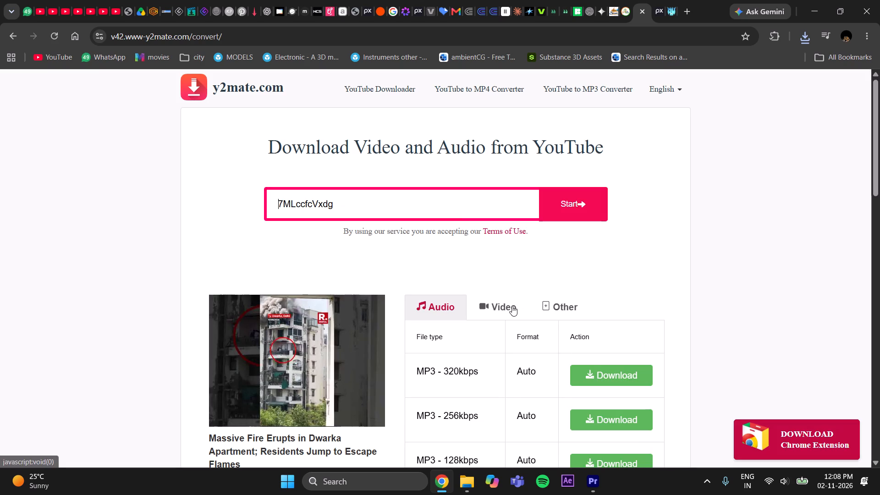
scroll(512, 306, down, 2)
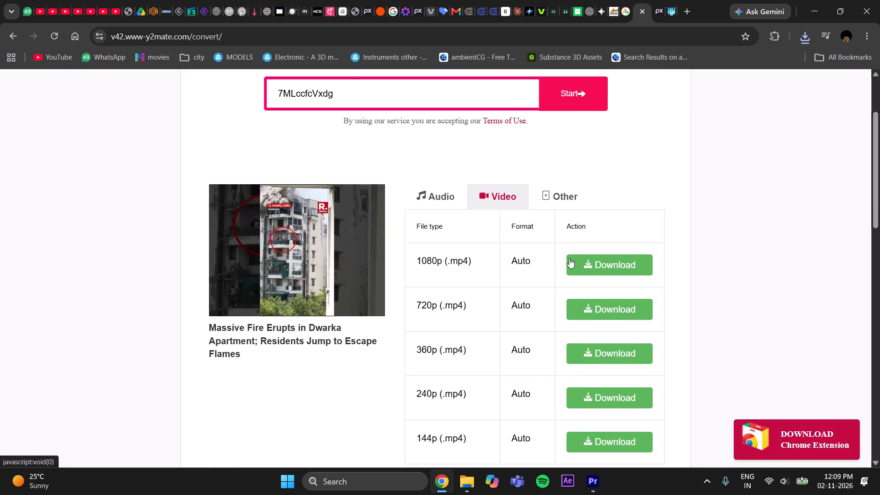
click(590, 263)
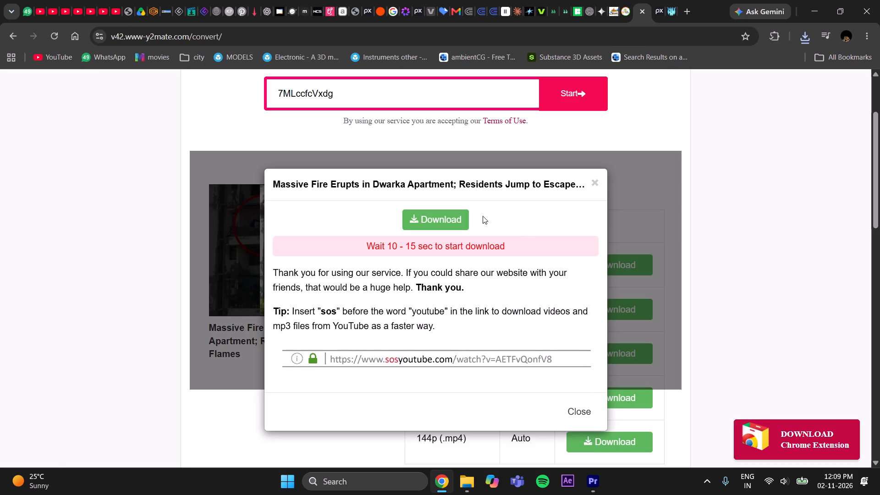
click(440, 218)
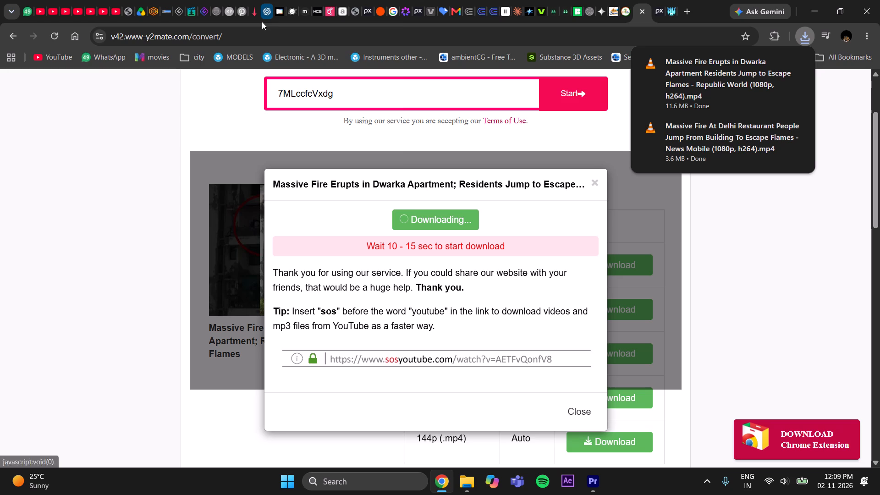
Copy the share link of the NBC News "Woman jumps to escape Berlin high-rise fire" YouTube video.
click(105, 16)
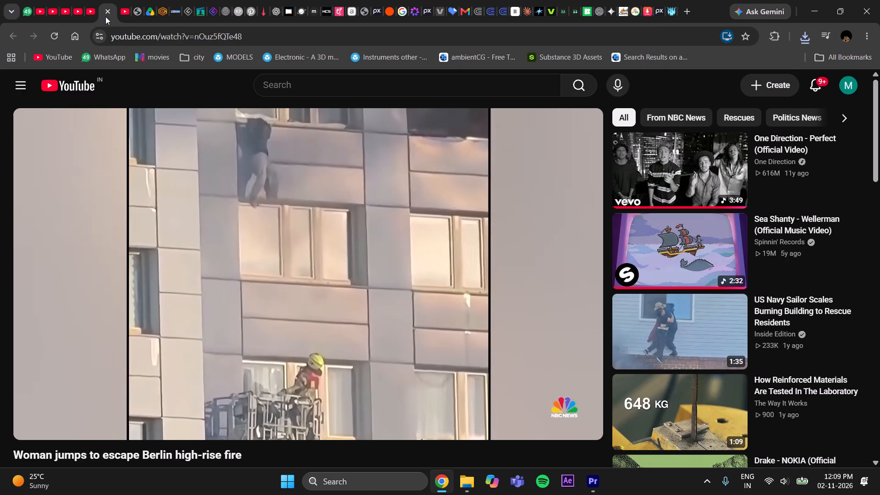
click(93, 9)
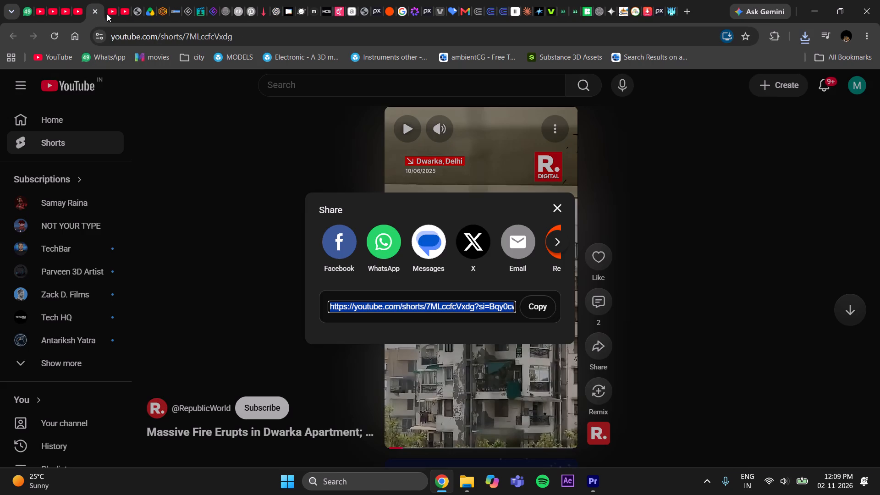
click(107, 14)
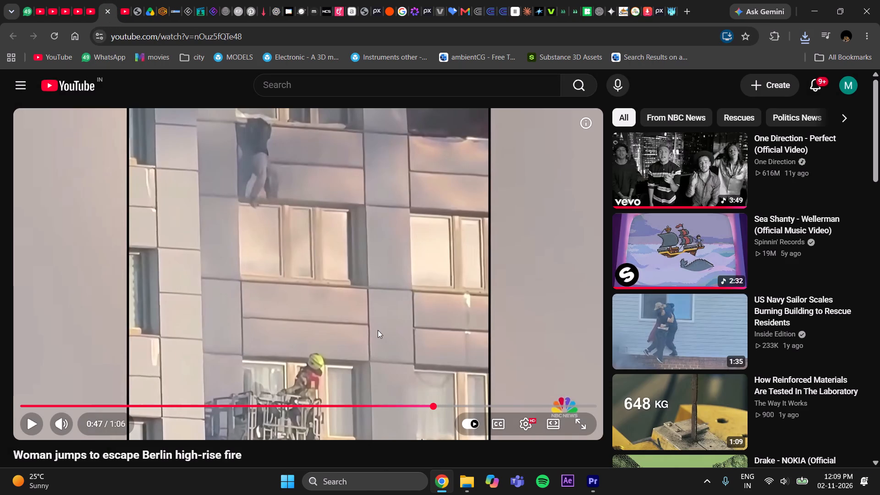
scroll(473, 308, down, 1)
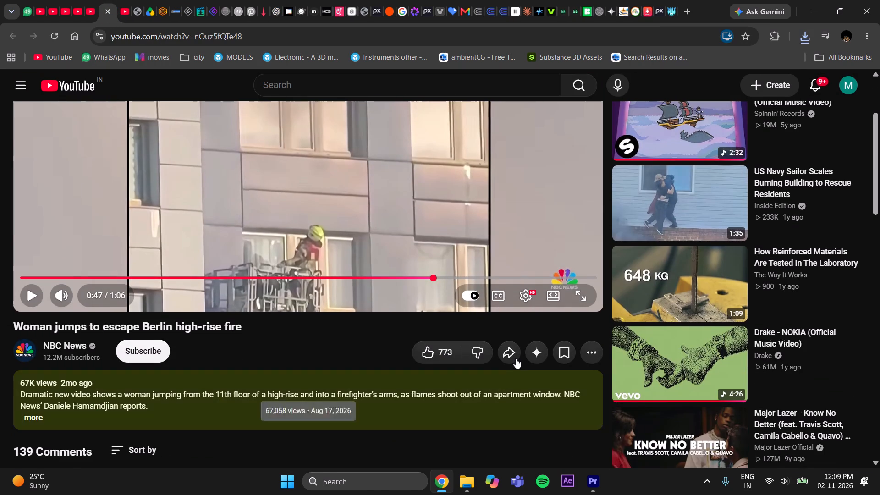
click(514, 356)
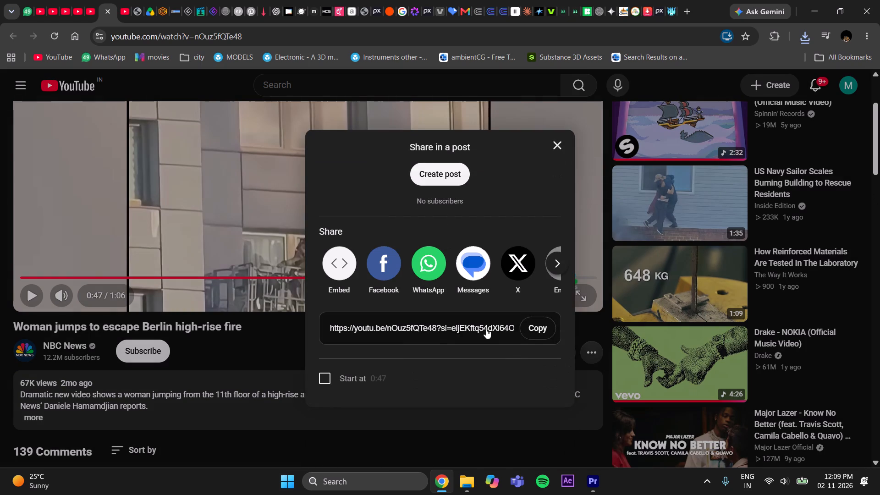
click(532, 331)
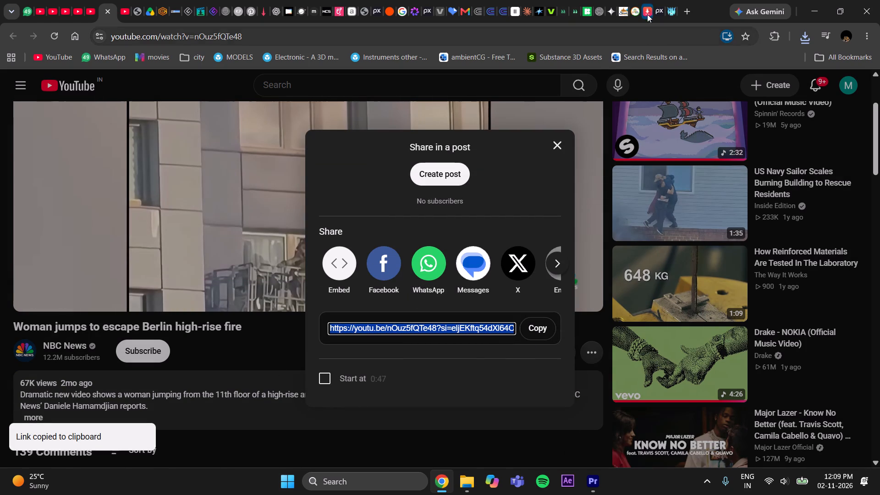
Replace the video ID in the y2mate search box with the copied NBC News link and submit it, closing the pop-up ad tab.
click(646, 0)
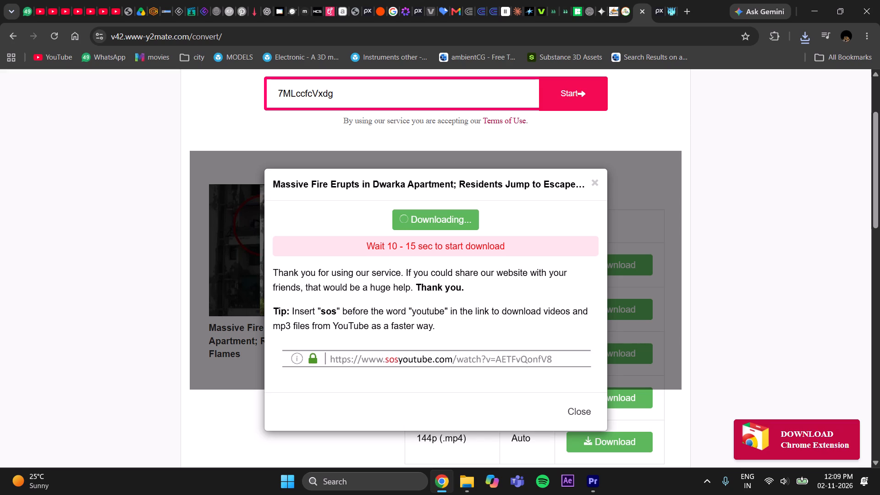
scroll(443, 116, up, 1)
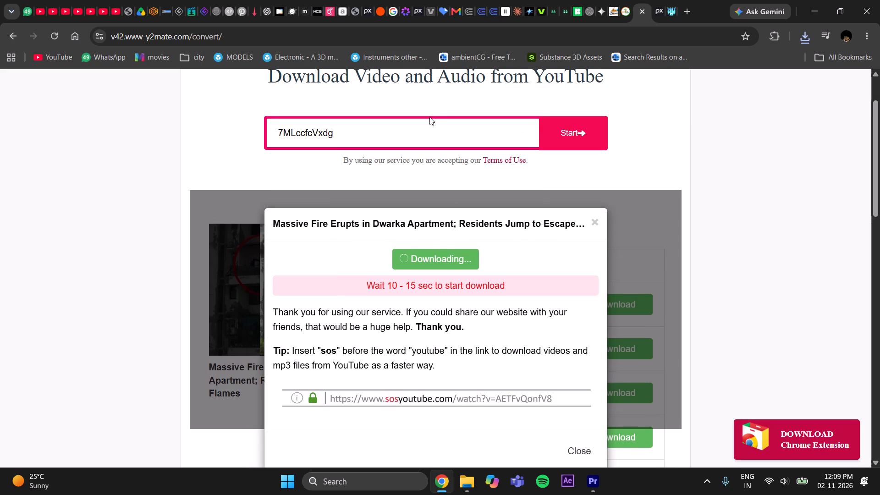
click(429, 126)
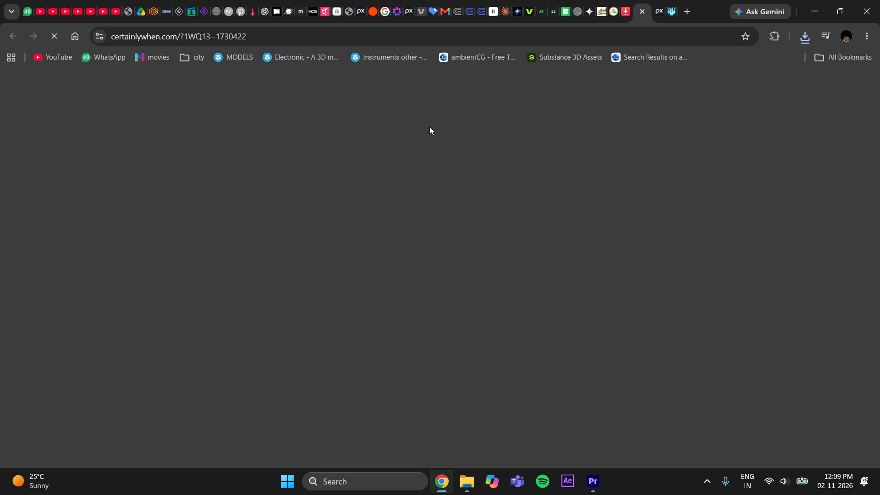
click(639, 7)
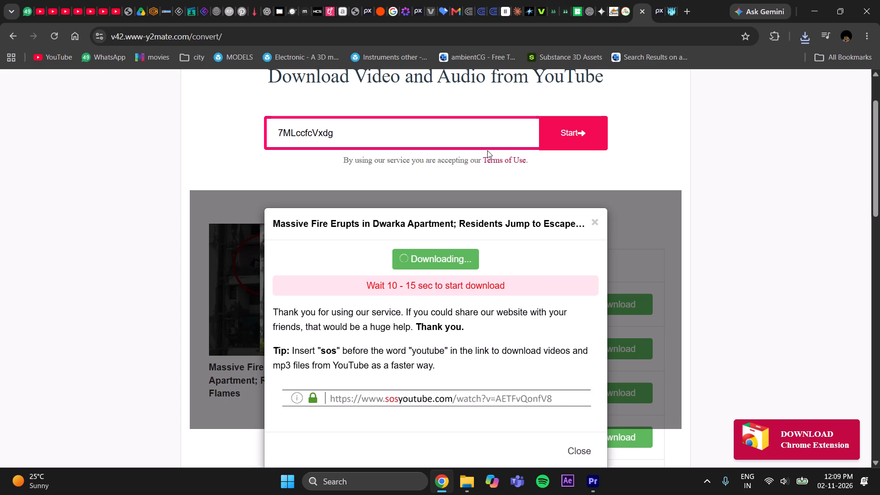
click(488, 135)
key(BackSpace)
key(BackSpace)
key(BackSpace)
key(BackSpace)
key(BackSpace)
key(BackSpace)
key(BackSpace)
key(BackSpace)
key(BackSpace)
key(BackSpace)
key(BackSpace)
key(BackSpace)
key(BackSpace)
key(BackSpace)
key(BackSpace)
key(BackSpace)
key(BackSpace)
key(BackSpace)
key(BackSpace)
key(ctrl+v)
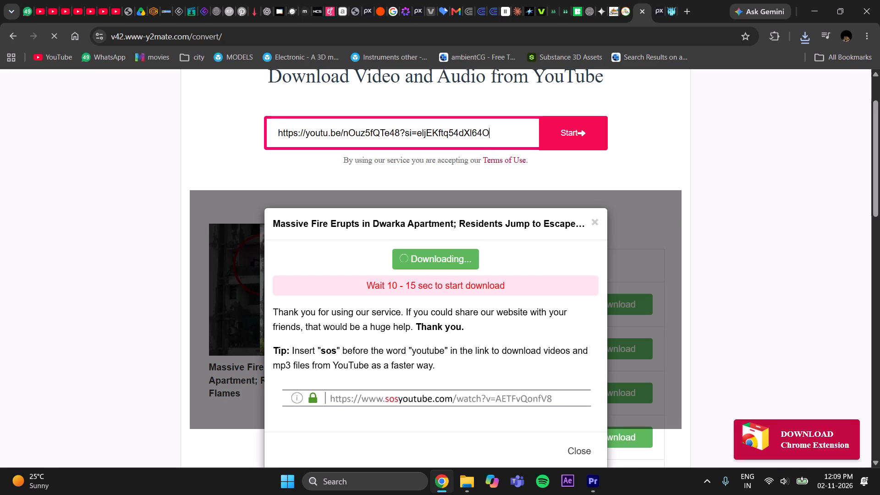
key(Return)
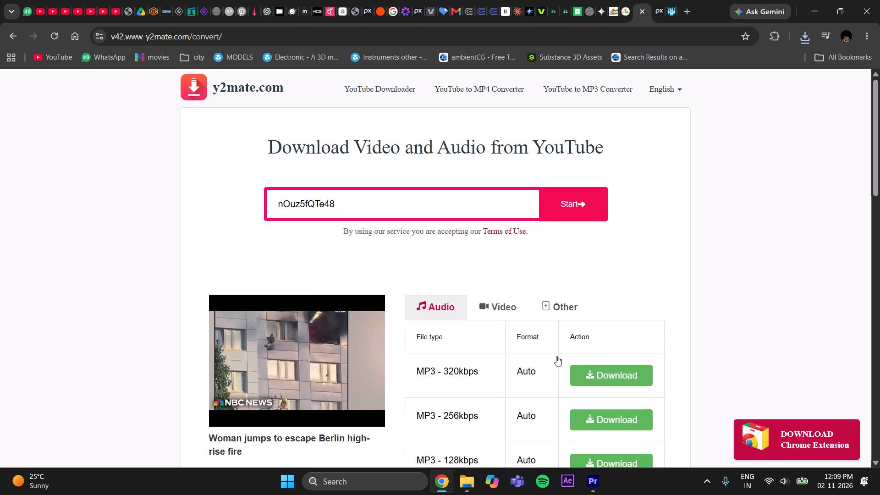
Download the NBC News Berlin high-rise fire video using the first video format listed.
click(498, 312)
click(620, 380)
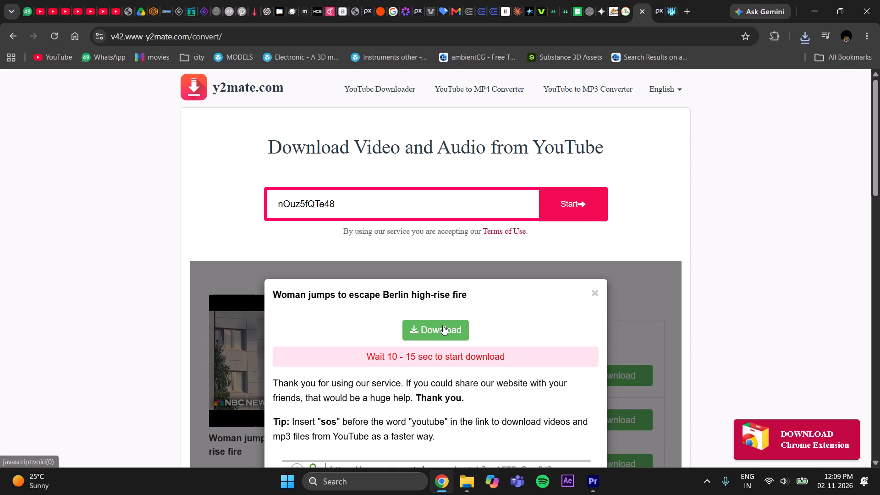
click(443, 325)
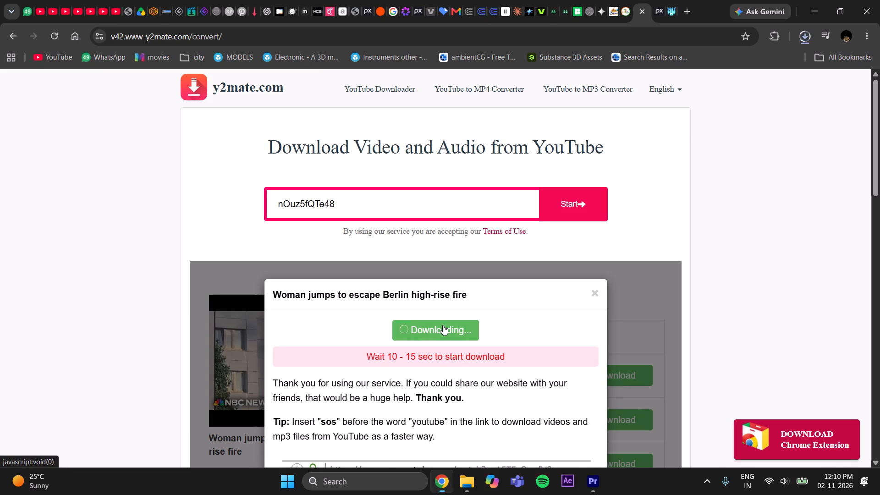
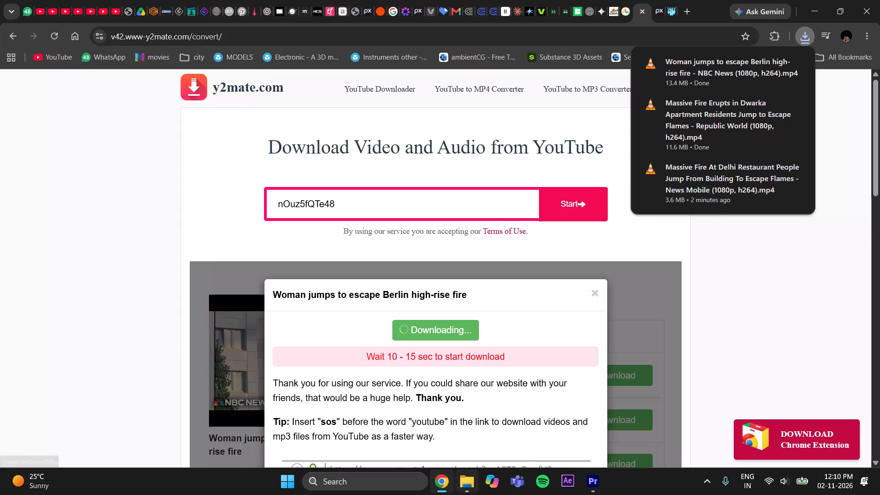
Refresh the Downloads folder in File Explorer and preview the downloaded Berlin high-rise, Dwarka apartment and News Mobile Delhi restaurant fire videos.
click(465, 494)
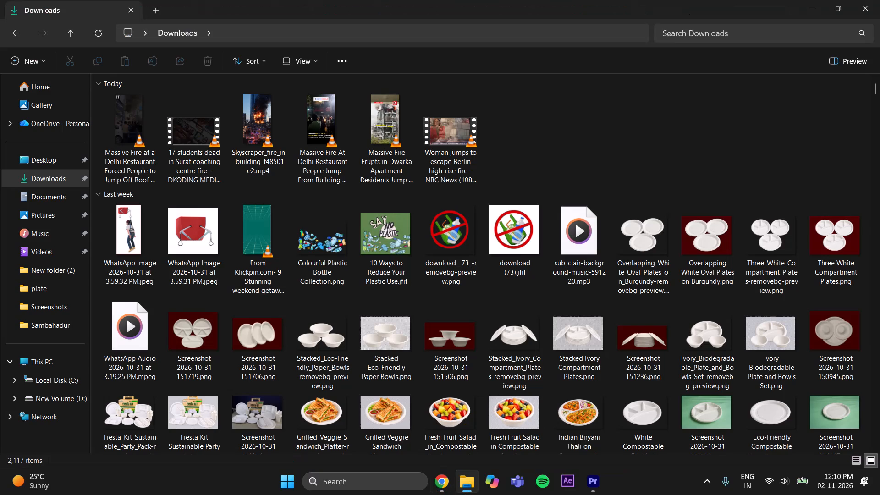
click(101, 27)
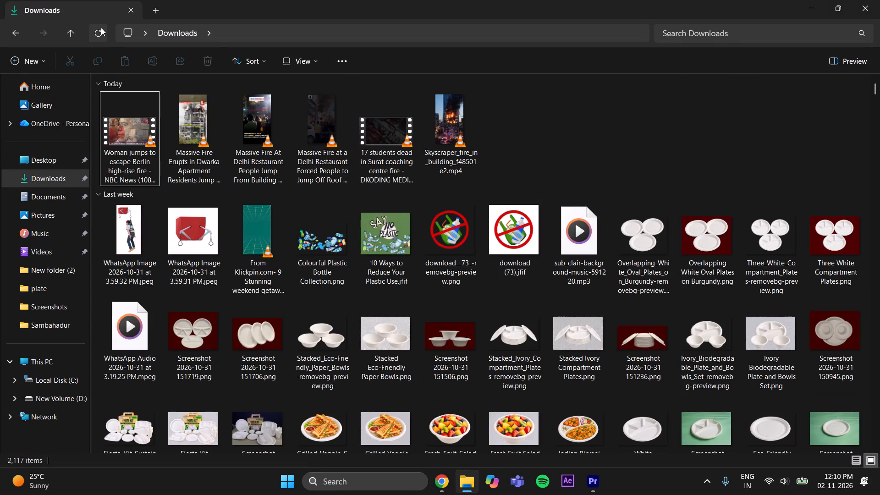
click(99, 34)
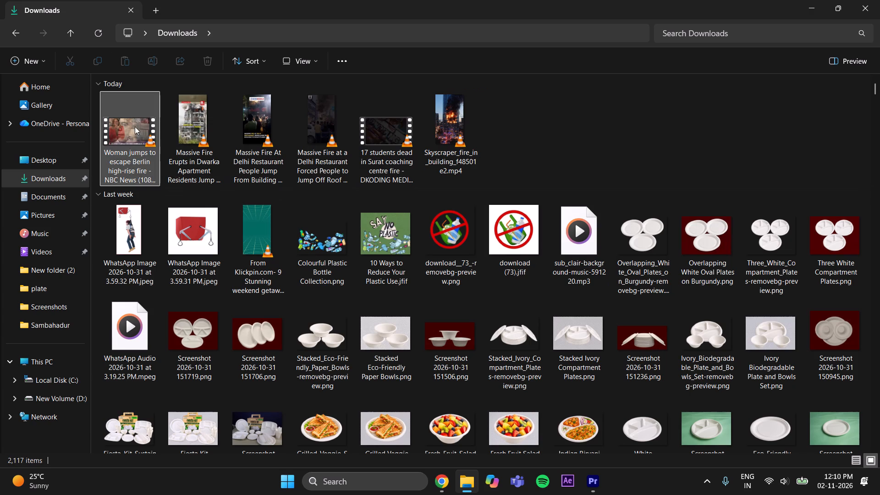
double_click(128, 143)
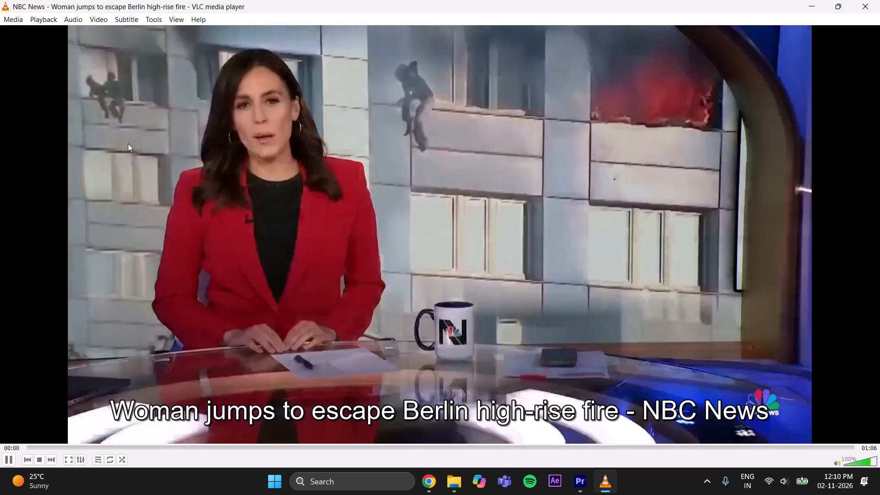
click(879, 0)
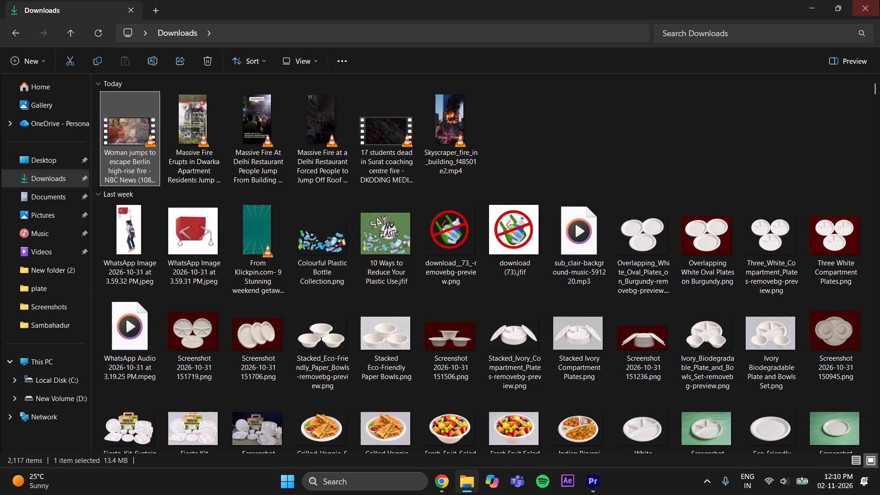
double_click(208, 127)
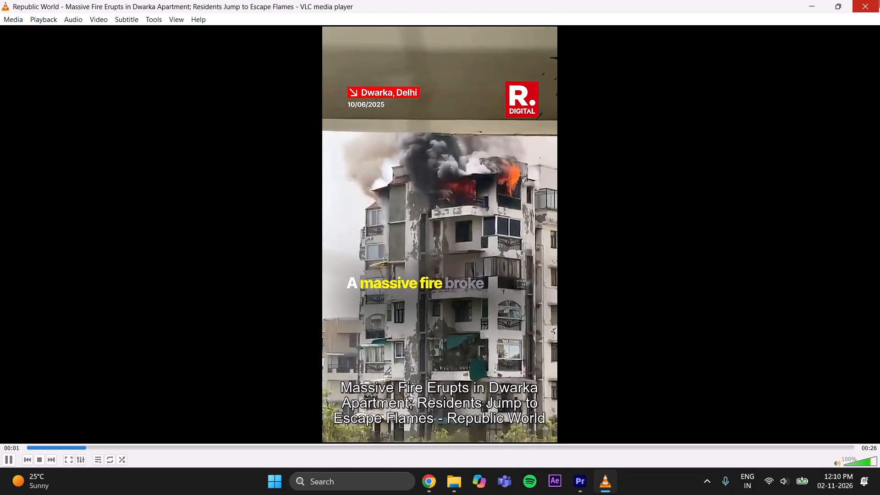
click(879, 0)
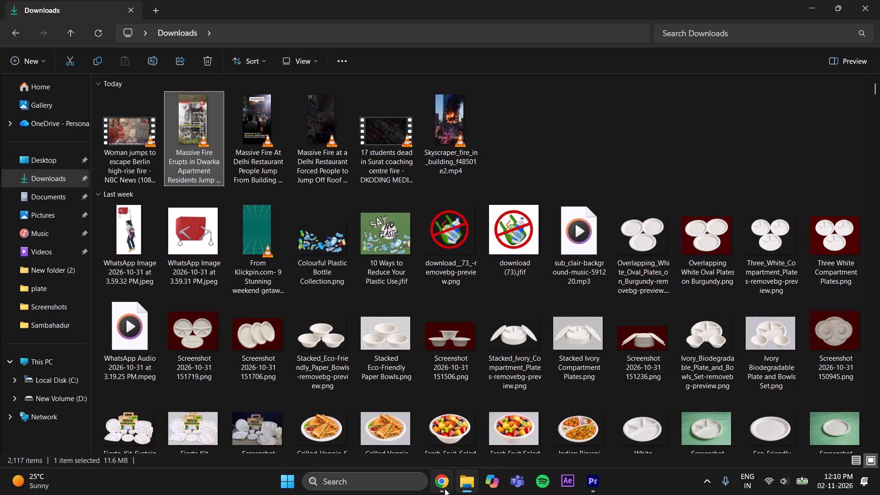
double_click(254, 130)
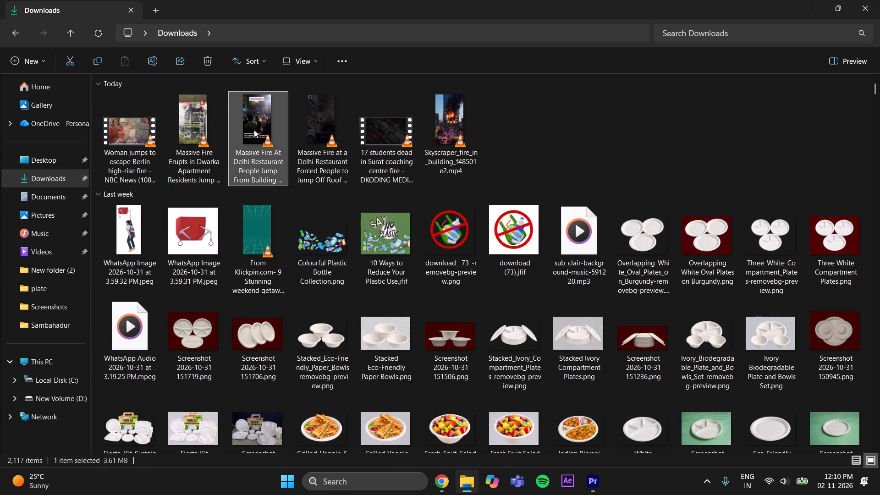
click(879, 0)
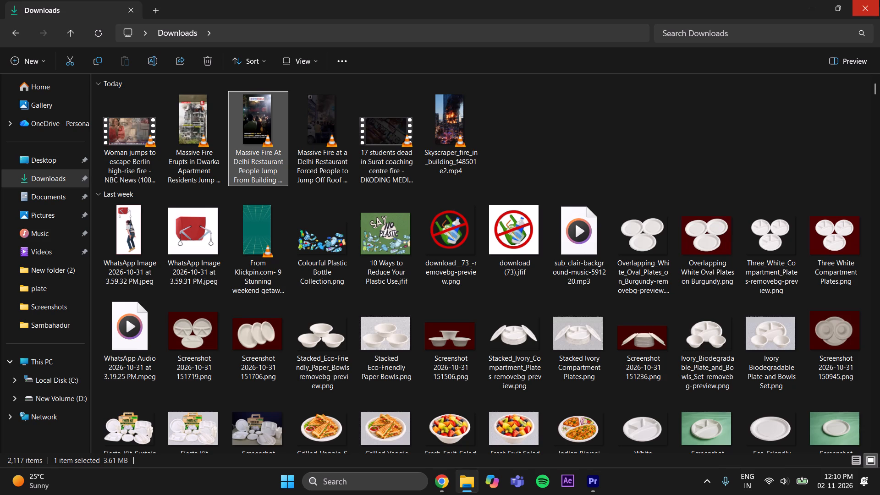
Back in Chrome, find the CNN-News18 "Mundka Fire News" short among the open YouTube tabs, copy its share link and check the Downloads folder.
click(432, 484)
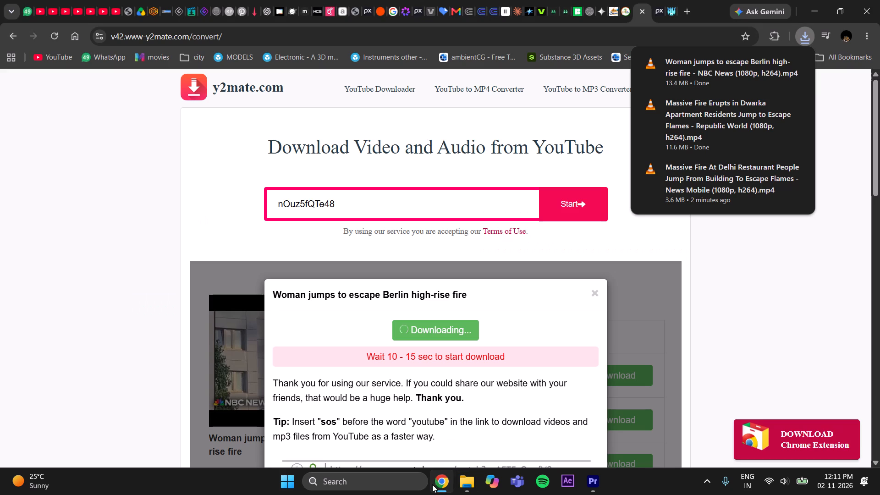
click(115, 16)
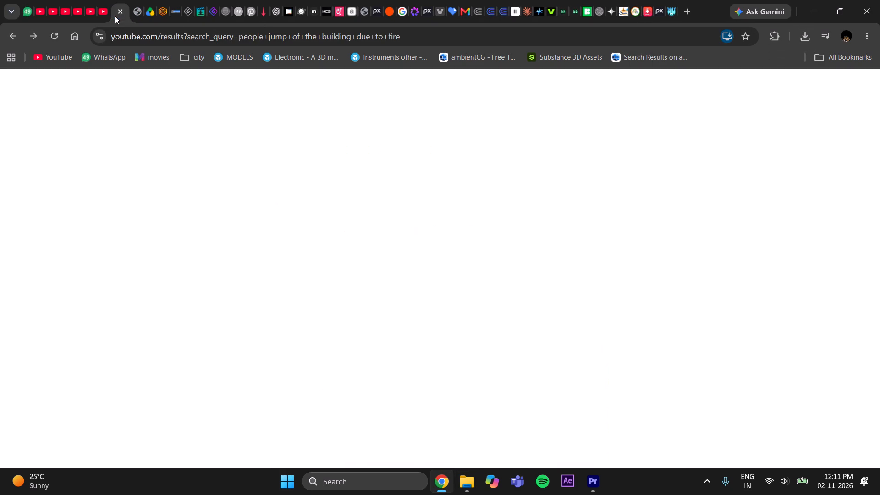
click(106, 7)
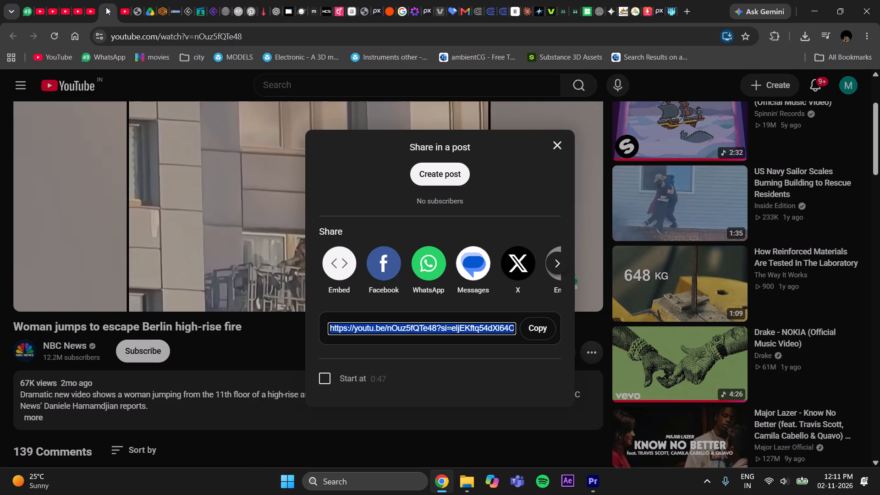
click(89, 5)
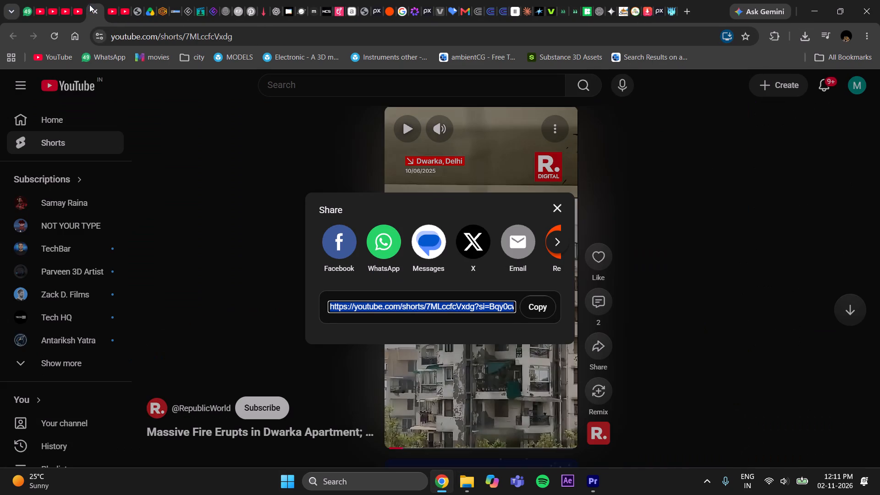
click(79, 5)
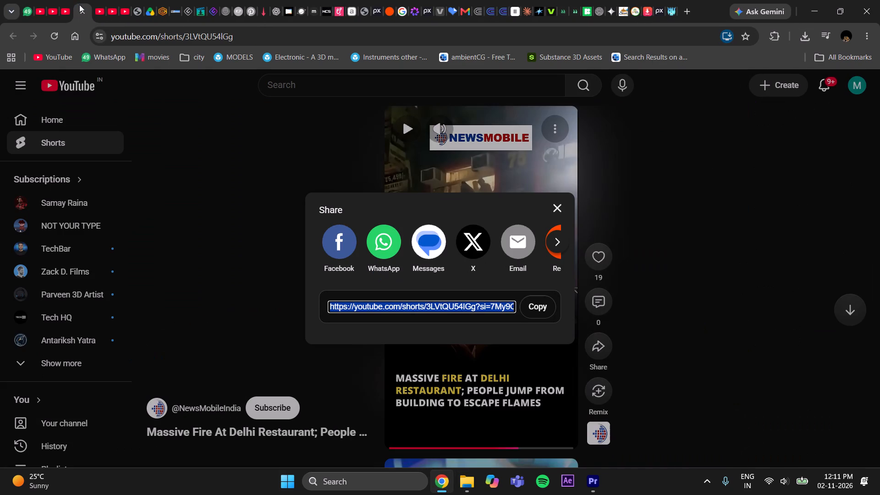
click(68, 6)
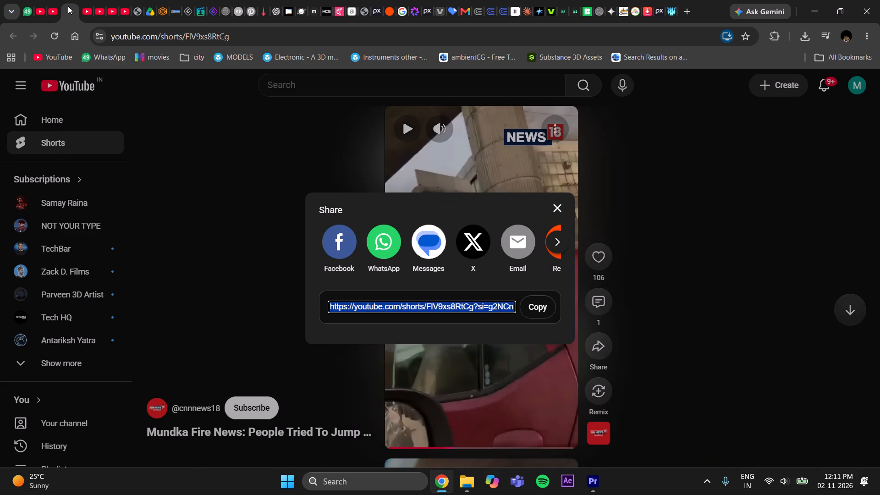
click(535, 310)
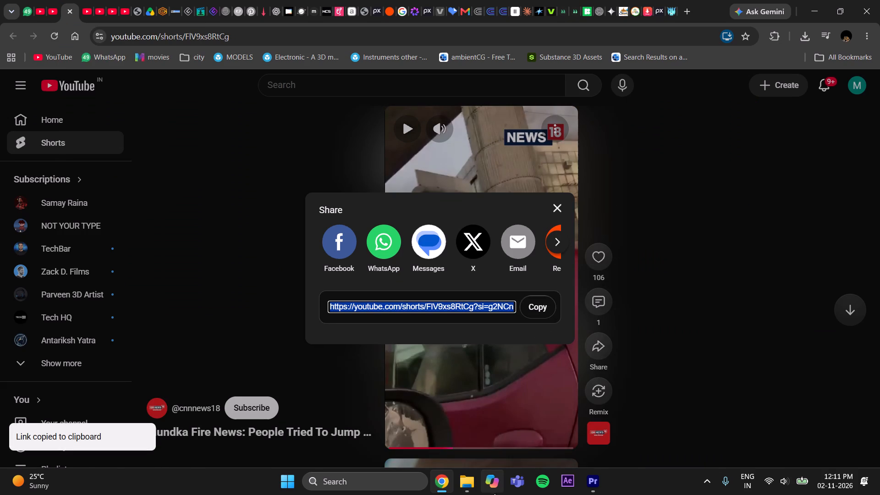
click(473, 478)
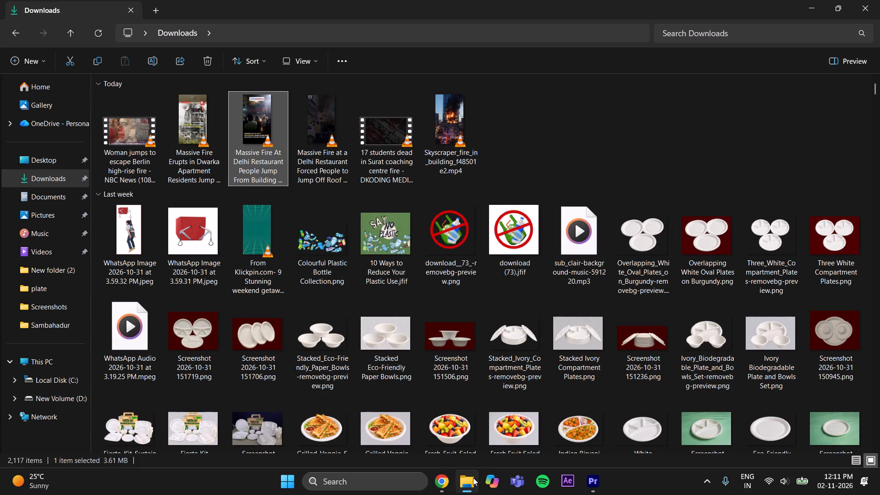
click(444, 476)
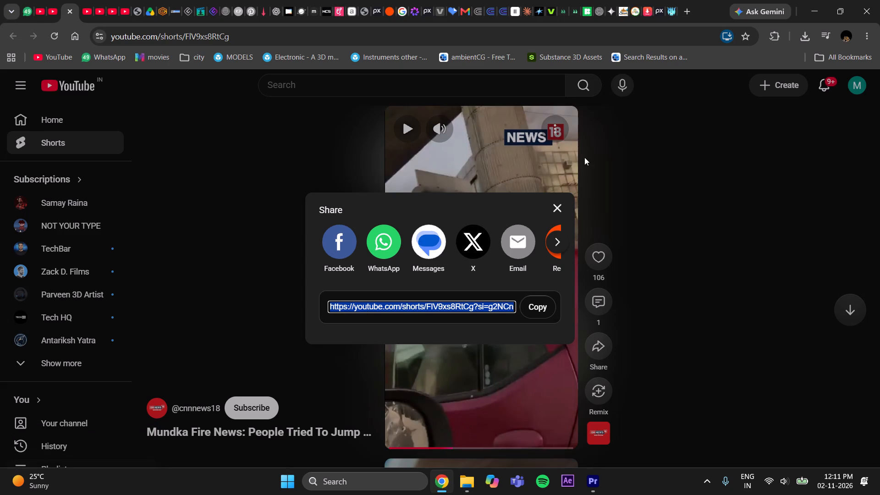
Replace the video ID in the y2mate search box with the copied CNN-News18 Mundka fire link and submit it.
click(653, 9)
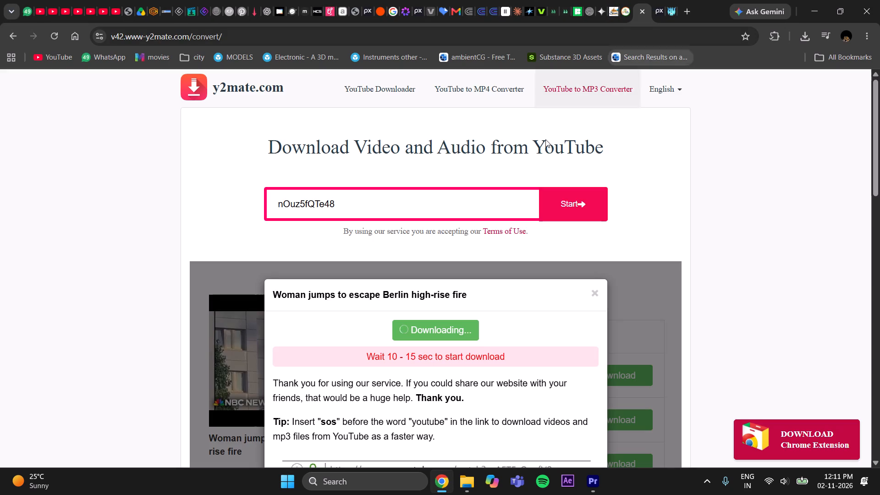
click(464, 195)
key(BackSpace)
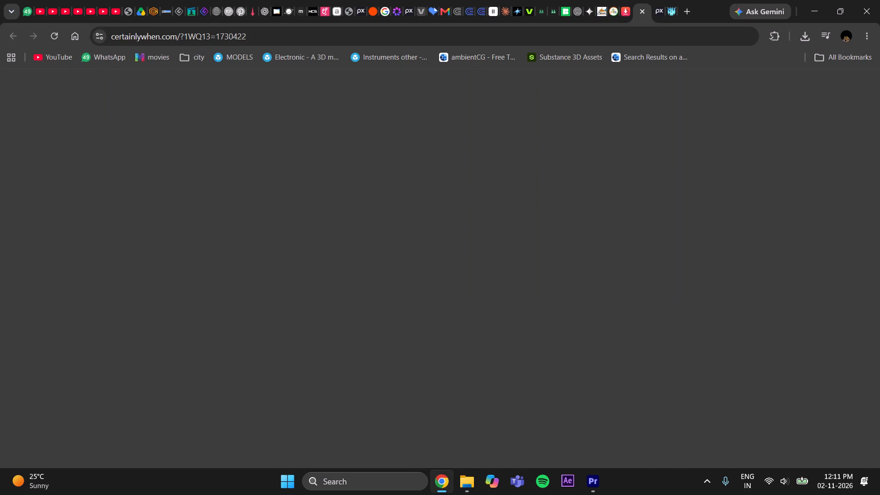
click(469, 191)
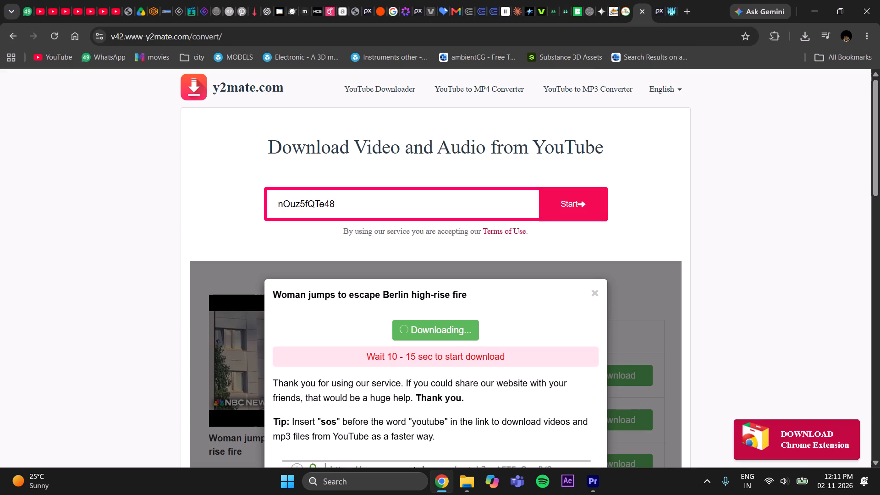
key(BackSpace)
key(BackSpace)
key(BackSpace)
key(BackSpace)
key(BackSpace)
key(BackSpace)
key(BackSpace)
key(BackSpace)
key(BackSpace)
key(BackSpace)
key(BackSpace)
key(BackSpace)
key(BackSpace)
key(BackSpace)
key(BackSpace)
key(BackSpace)
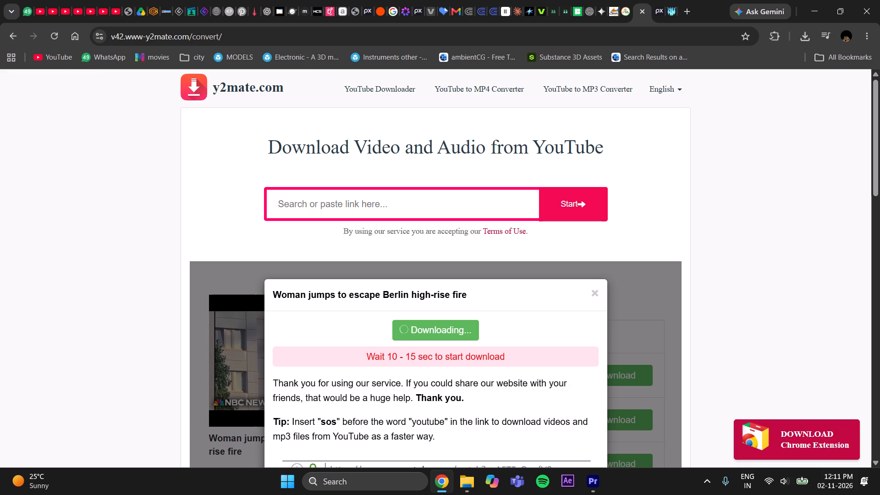
key(ctrl+v)
key(Return)
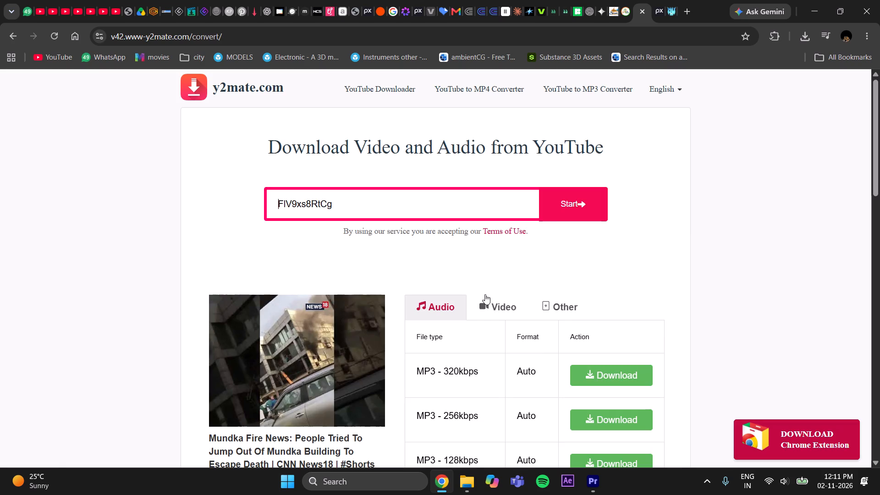
Download the CNN-News18 Mundka fire short using the 1080p (.mp4) option, check the recent downloads and close the pop-up ad tab.
click(487, 306)
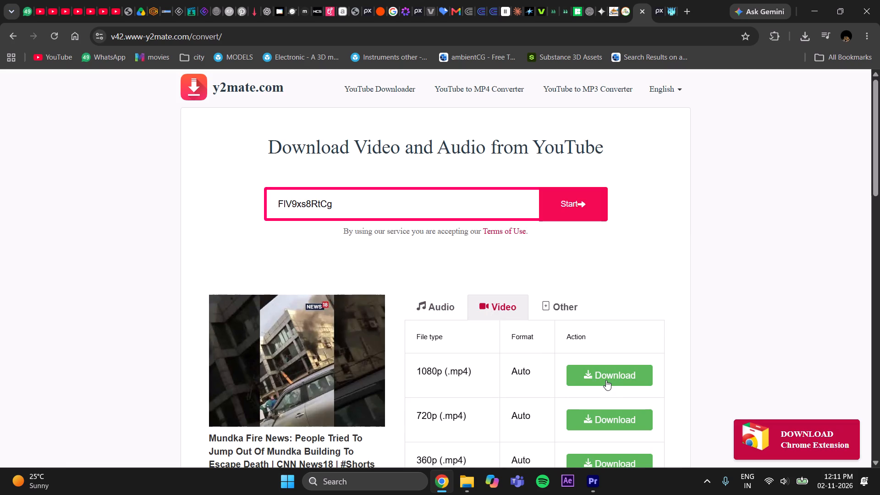
click(606, 379)
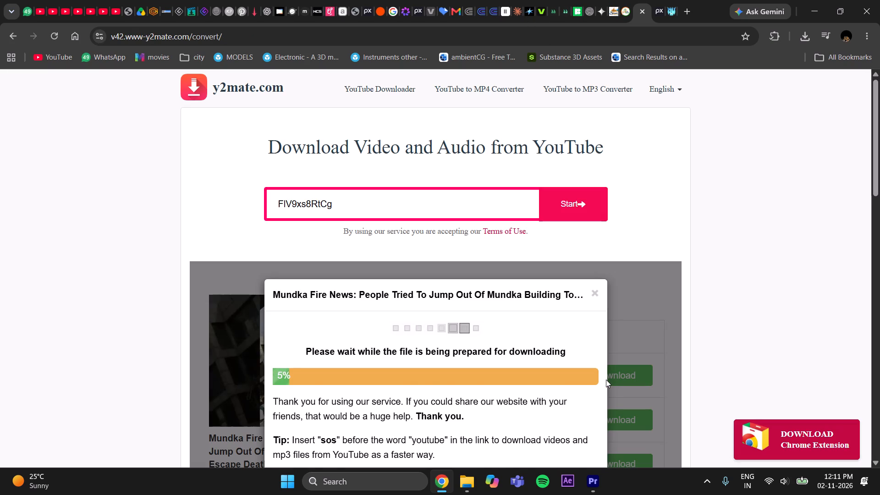
click(445, 329)
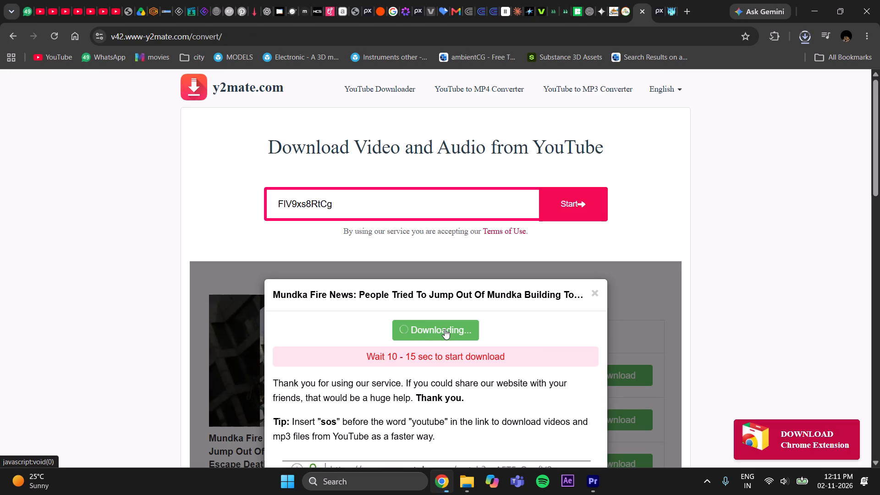
click(803, 37)
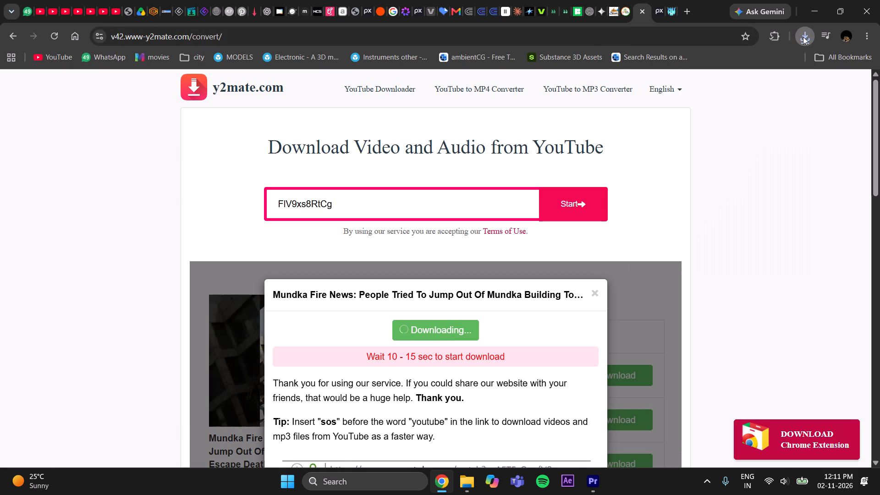
click(803, 37)
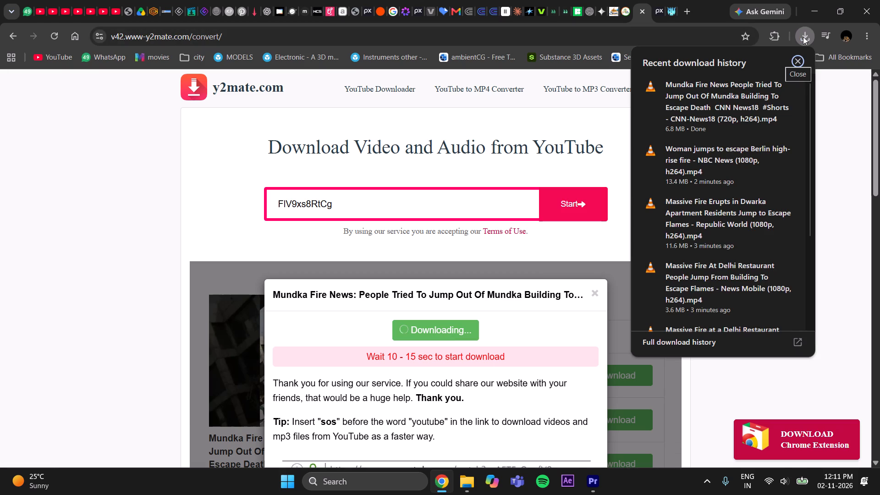
click(859, 166)
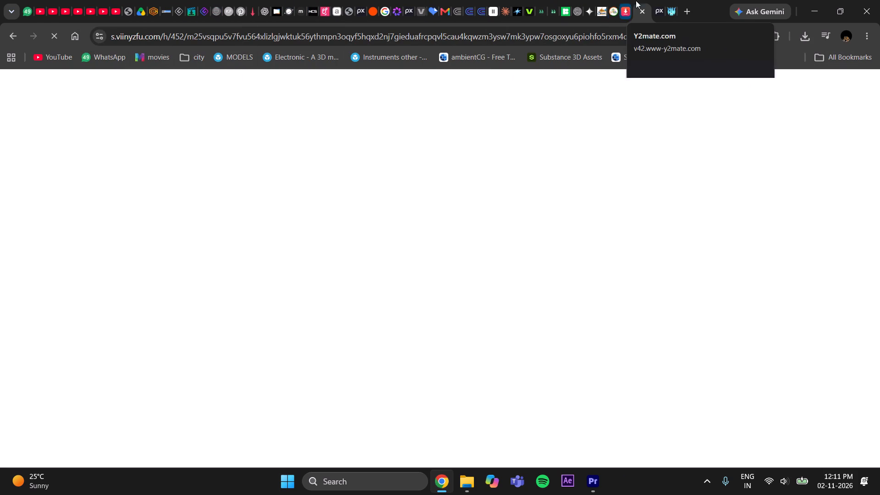
click(645, 10)
Review the earliest open YouTube video tabs to check which fire videos are already downloaded.
click(52, 12)
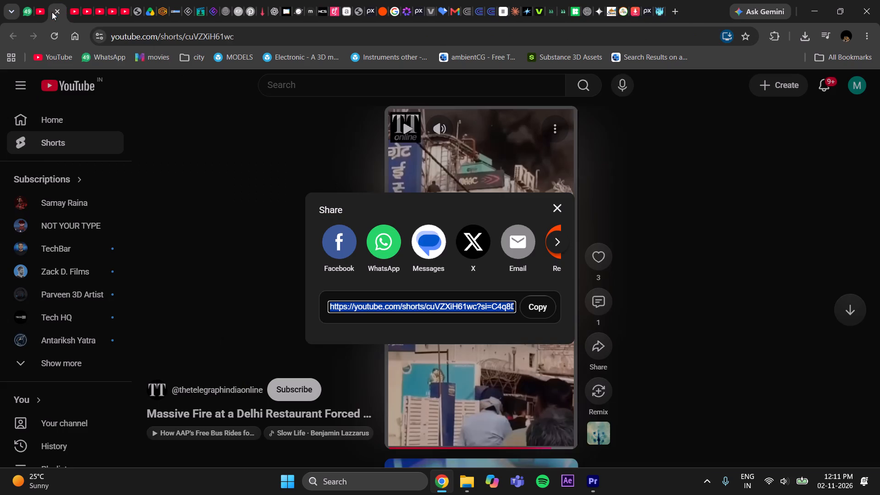
click(72, 14)
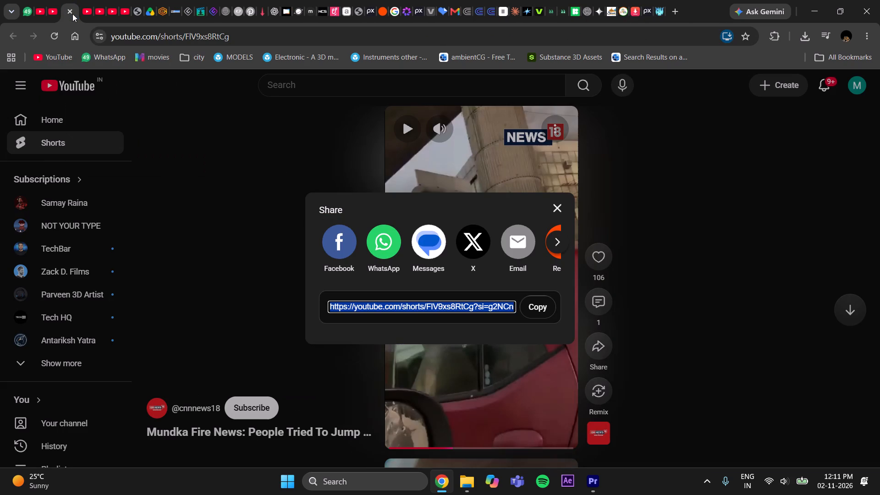
click(40, 13)
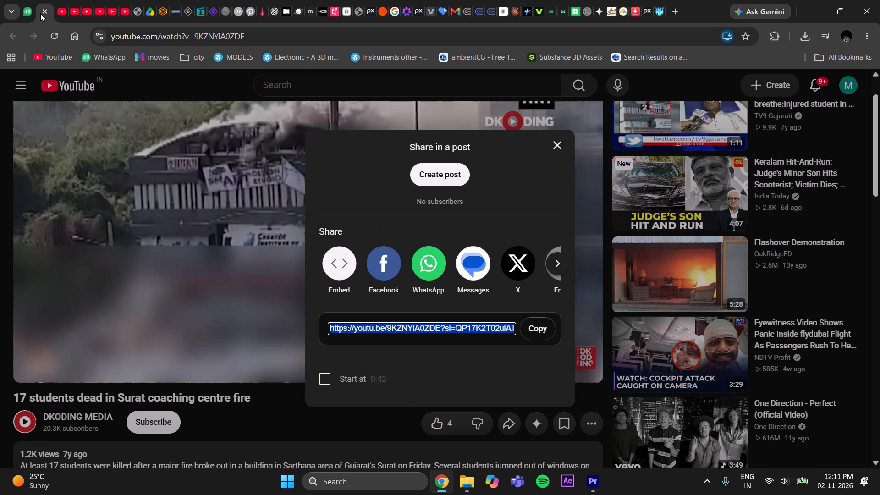
Switch to File Explorer and refresh the Downloads folder to check today's downloaded fire videos.
click(465, 487)
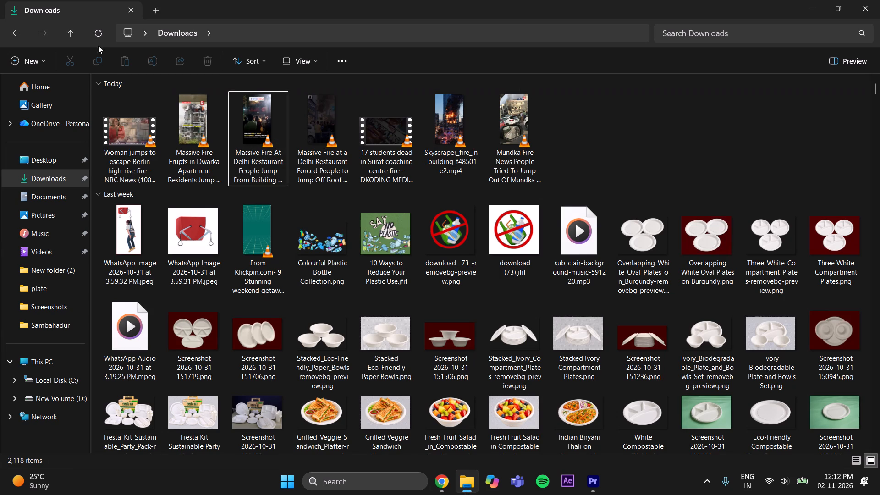
click(94, 35)
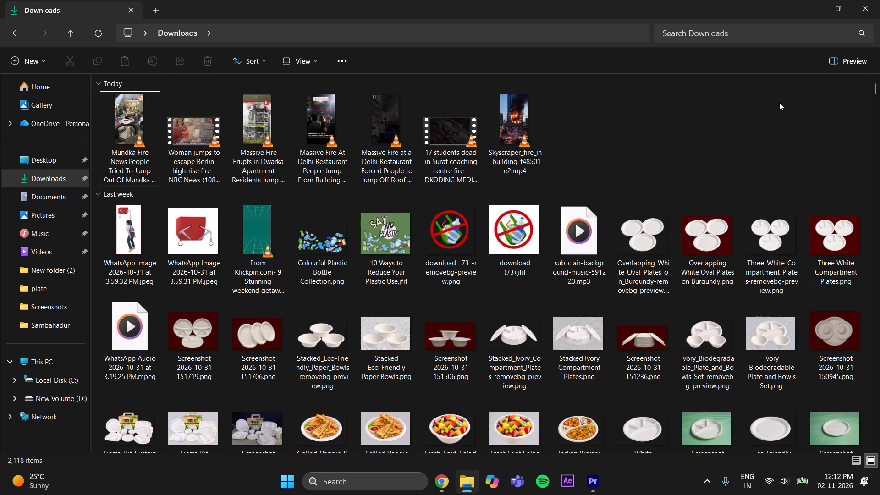
click(779, 102)
Switch to Premiere Pro and bring up its home screen.
click(589, 483)
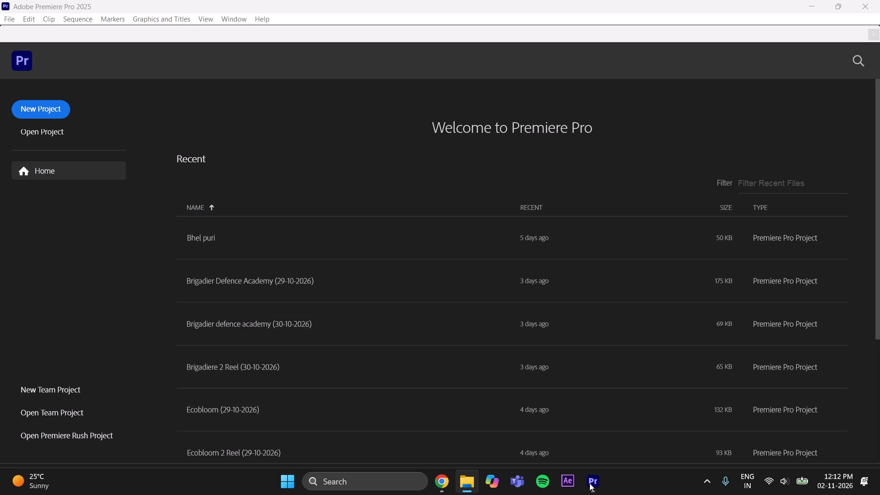
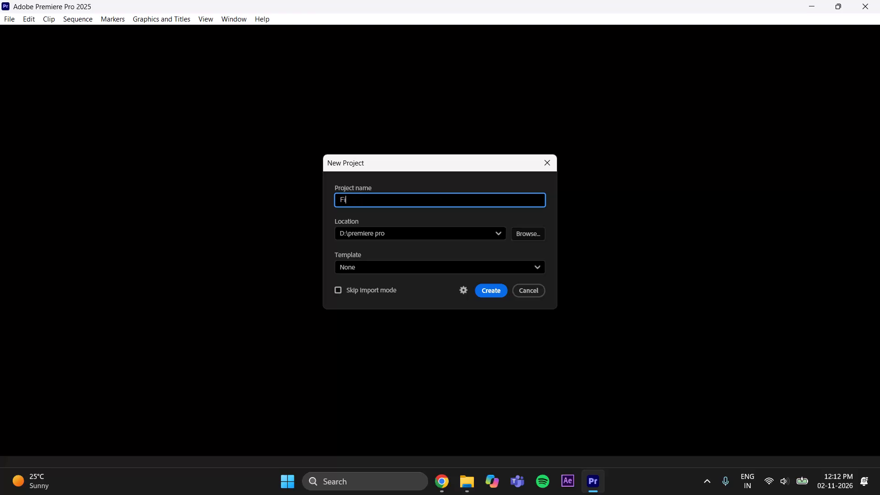
Enter FIRESQUER as the project name for the new Premiere Pro project.
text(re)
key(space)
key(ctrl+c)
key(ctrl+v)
click(353, 202)
key(BackSpace)
key(BackSpace)
key(BackSpace)
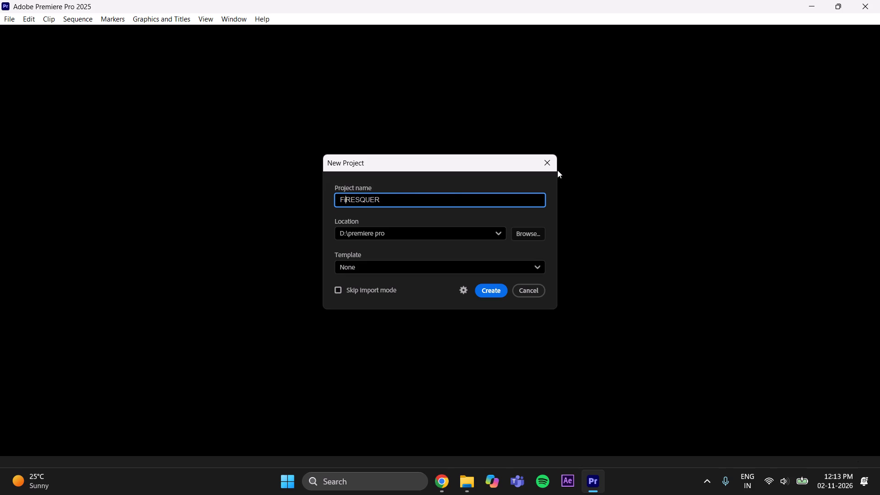
Name the new Premiere Pro project FIRE RESQUER (2-11-2026), create it and skip the initial media import.
key(BackSpace)
text(IRE)
key(space)
click(403, 198)
key(space)
key(ctrl+9)
key(shift+parenleft)
key(2)
key(minus)
text(11)
key(minus)
key(2)
text(026)
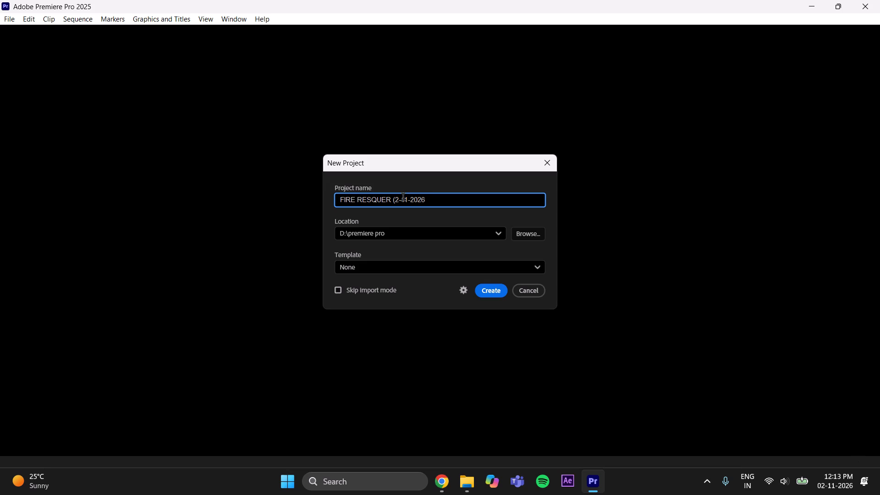
key(shift+parenright)
key(Return)
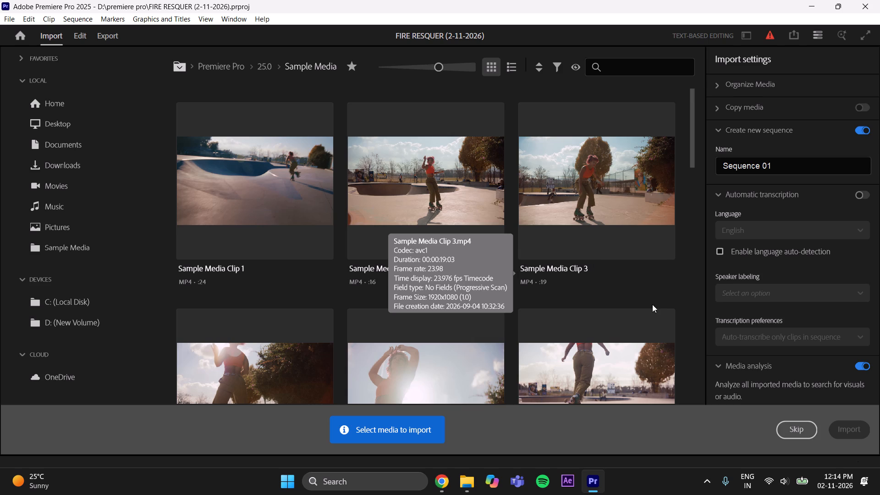
click(807, 432)
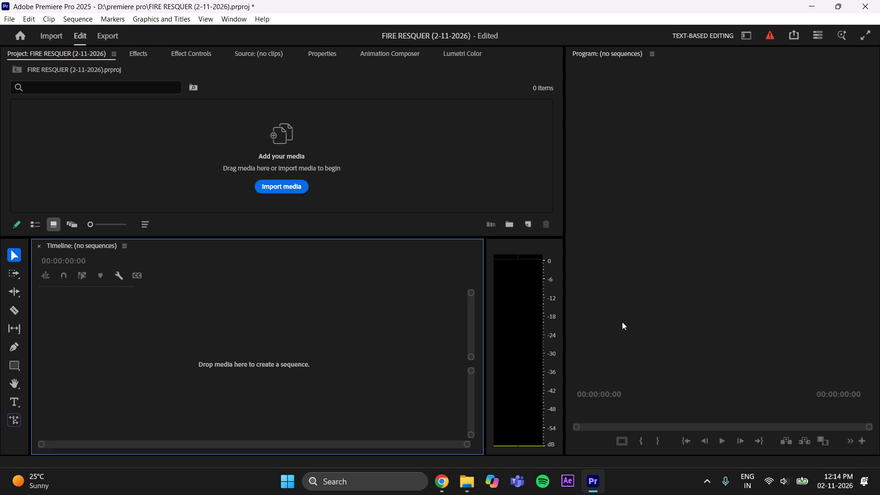
Import the six fire news videos downloaded today, from the Mundka fire to the Surat coaching centre clip, from Downloads into the project.
click(463, 493)
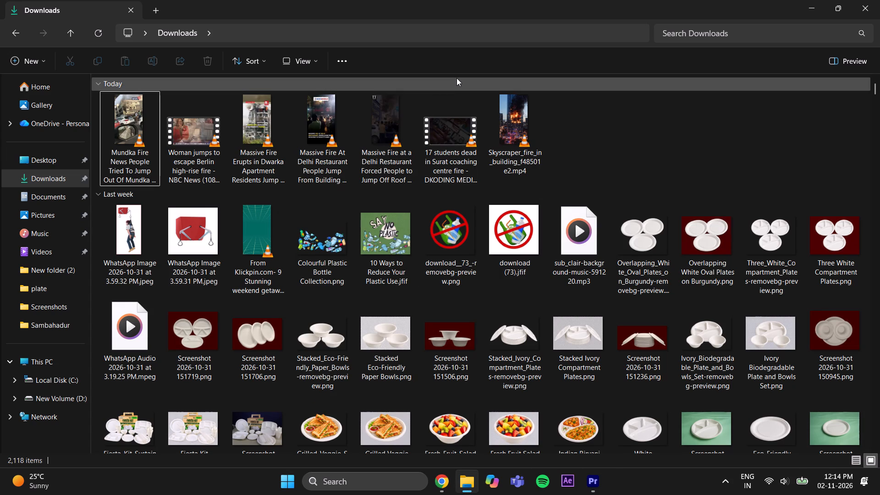
drag(454, 84, 427, 129)
click(586, 144)
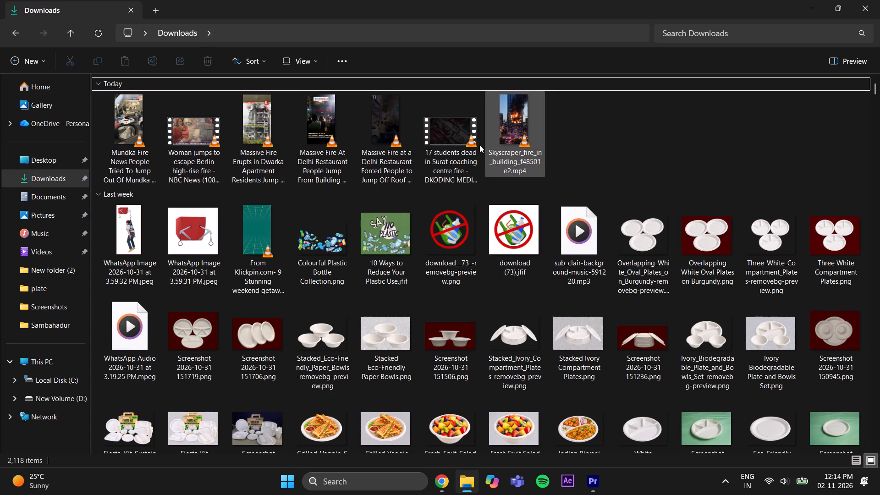
click(428, 143)
shift+click(134, 135)
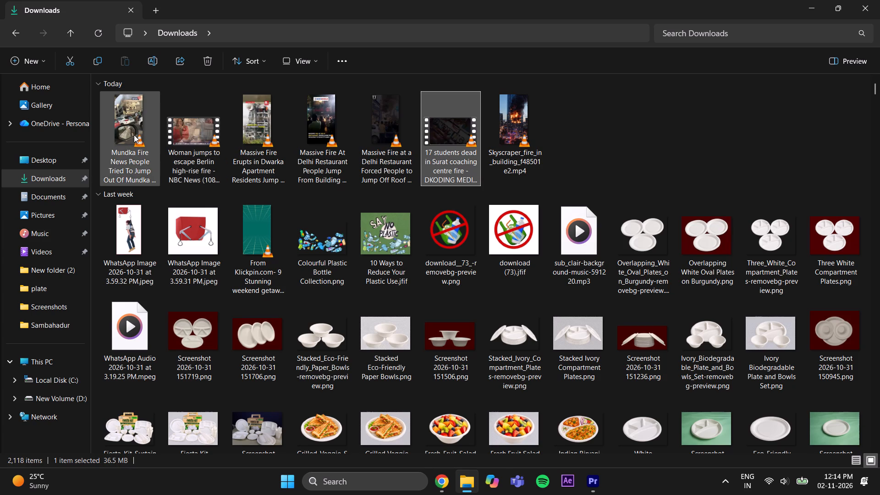
drag(451, 140, 592, 480)
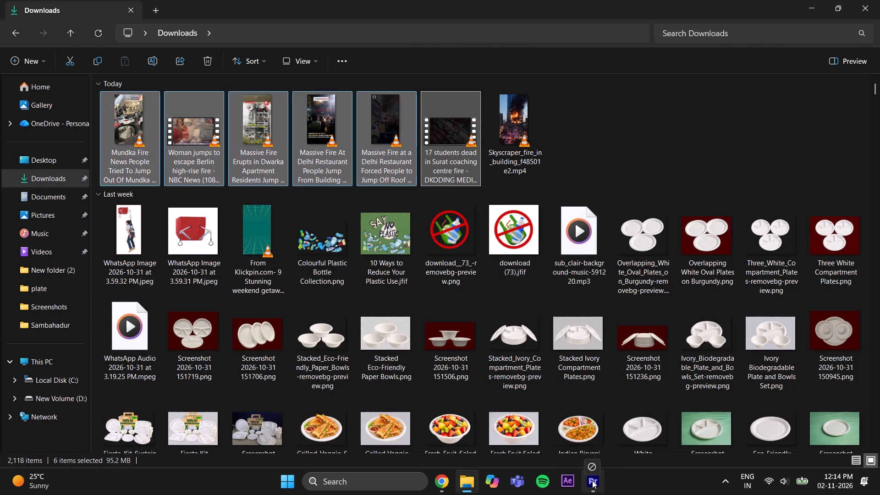
drag(592, 480, 261, 158)
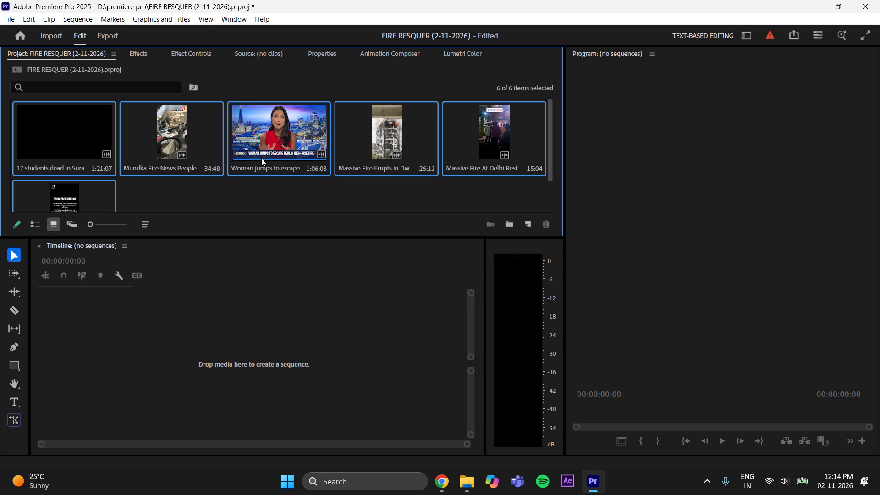
Preview the News Mobile and The Telegraph India Delhi restaurant fire clips in the source monitor.
double_click(499, 138)
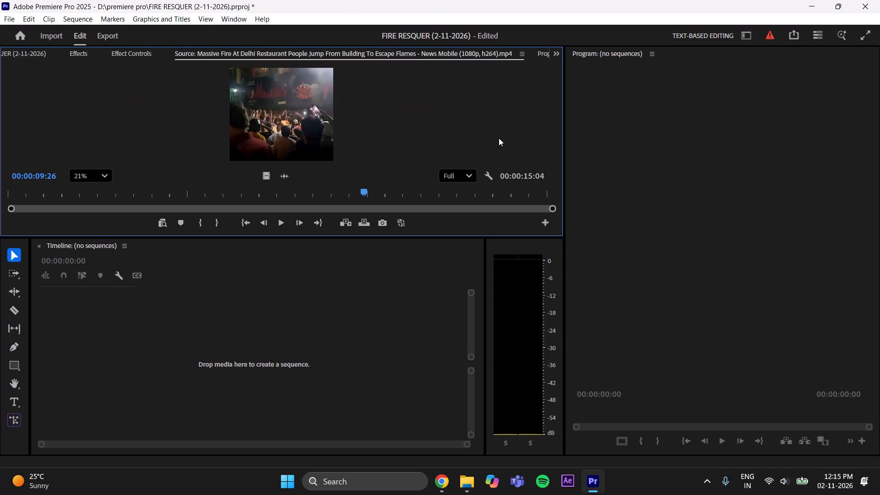
click(43, 54)
double_click(73, 203)
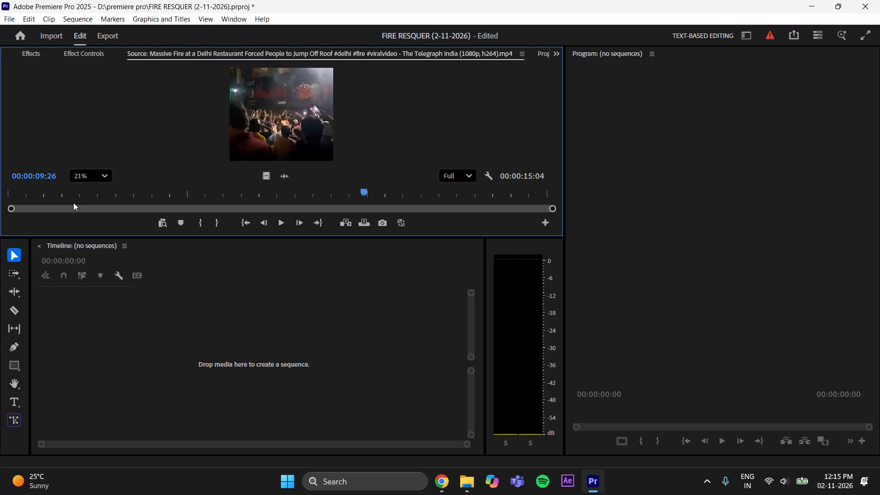
drag(460, 194, 116, 203)
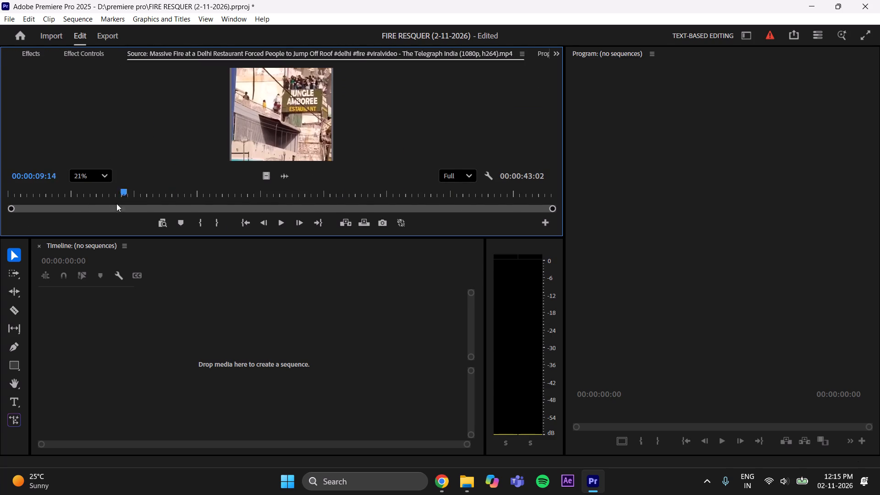
drag(116, 203, 1, 202)
scroll(266, 126, down, 9)
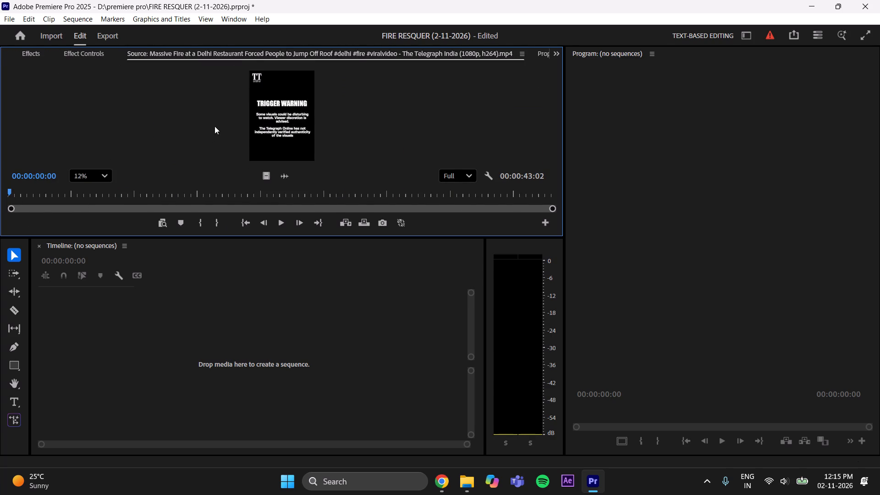
scroll(232, 117, down, 5)
scroll(280, 95, down, 5)
scroll(268, 138, up, 7)
scroll(280, 82, down, 6)
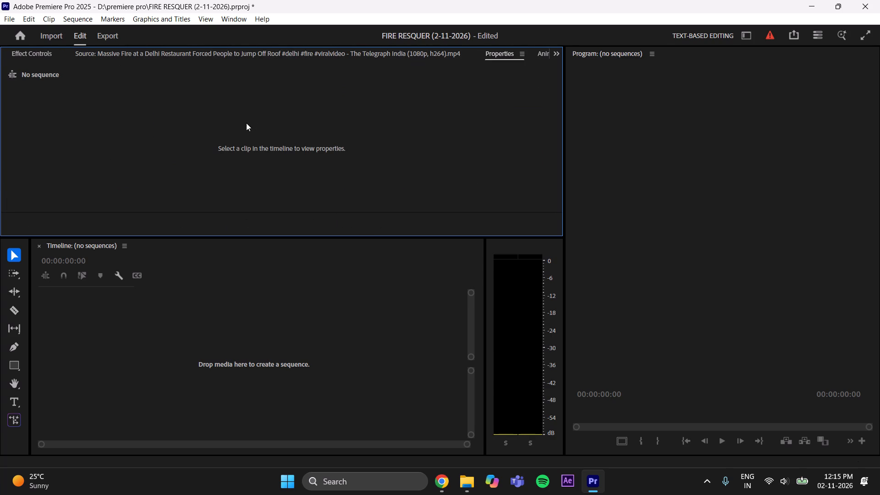
scroll(443, 88, down, 1)
scroll(306, 94, up, 4)
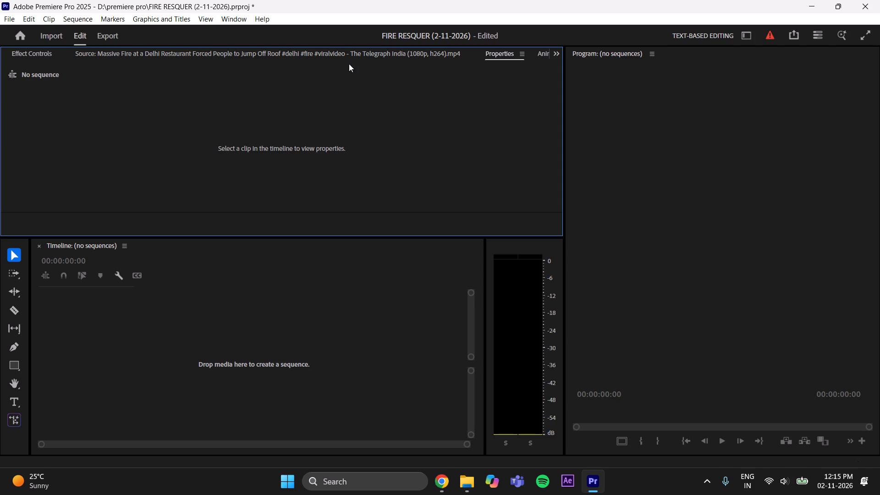
click(351, 58)
Bring Cure_reel(18-09-2026).mp4 from the Cure_resort folder on drive D: into the Premiere Pro source monitor.
click(465, 487)
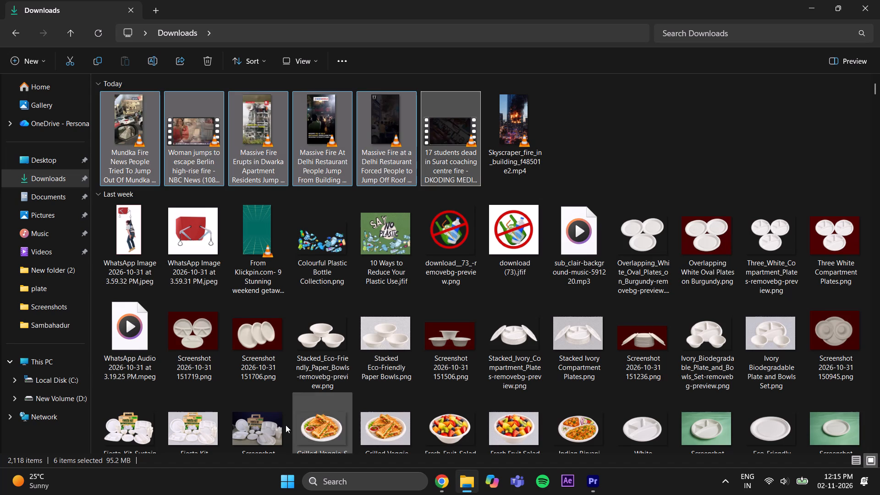
click(48, 360)
double_click(264, 117)
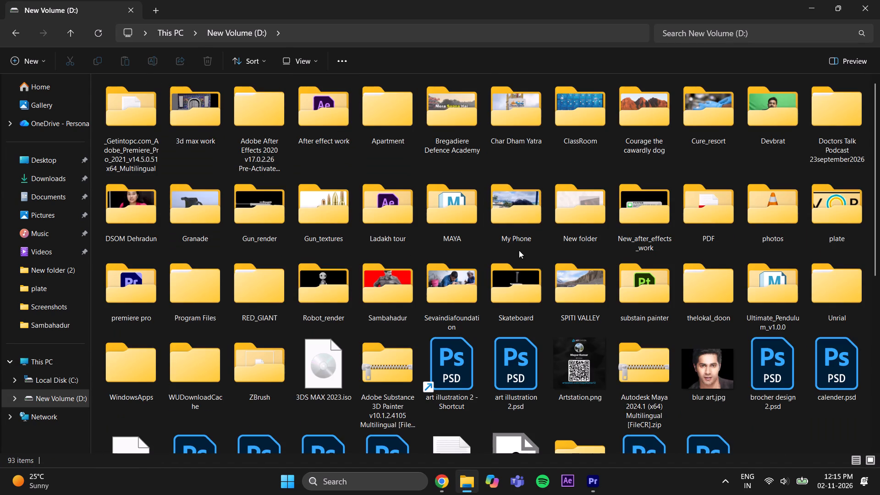
double_click(692, 137)
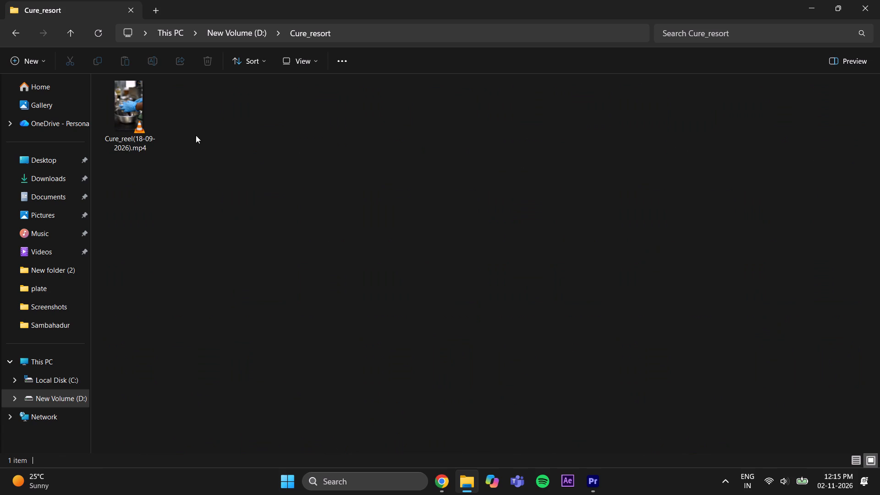
drag(133, 126, 494, 345)
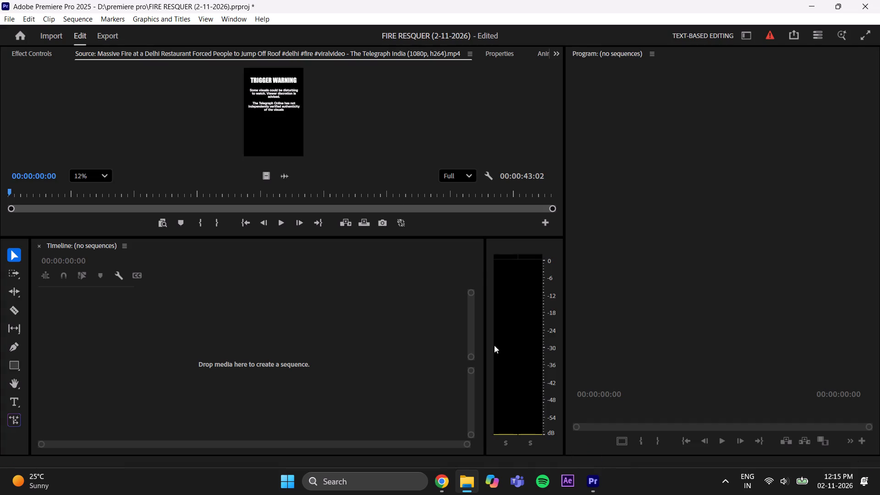
drag(494, 345, 349, 104)
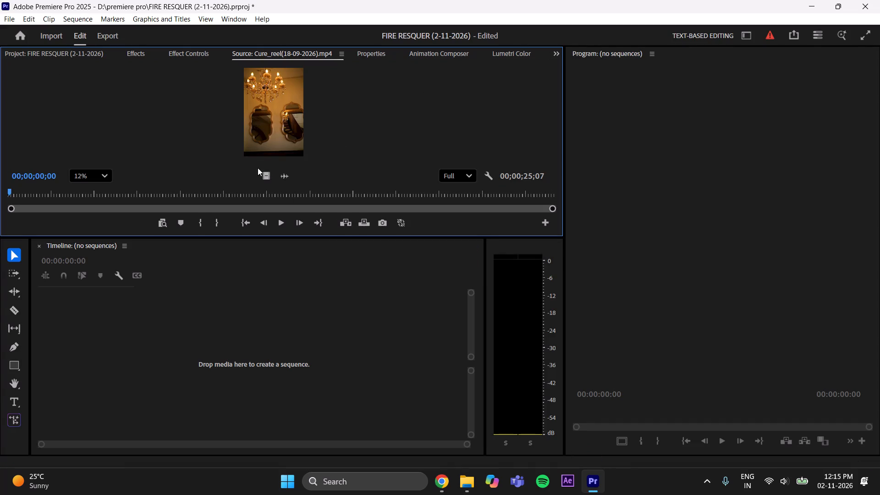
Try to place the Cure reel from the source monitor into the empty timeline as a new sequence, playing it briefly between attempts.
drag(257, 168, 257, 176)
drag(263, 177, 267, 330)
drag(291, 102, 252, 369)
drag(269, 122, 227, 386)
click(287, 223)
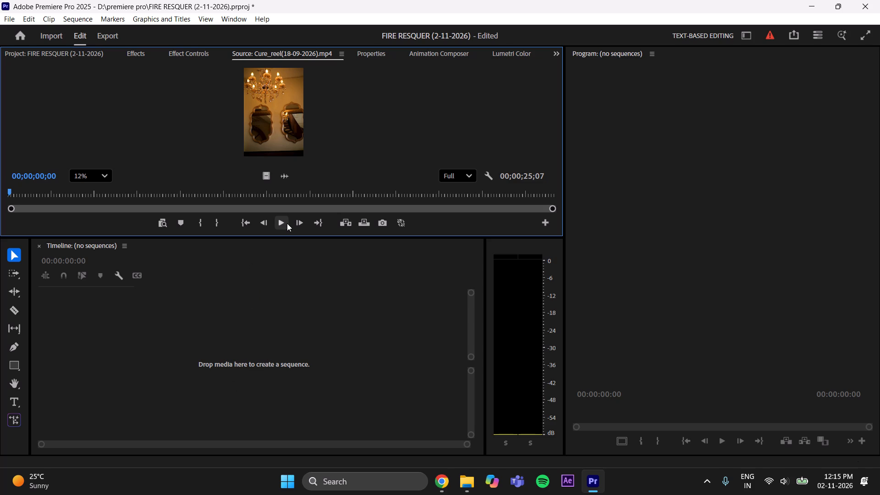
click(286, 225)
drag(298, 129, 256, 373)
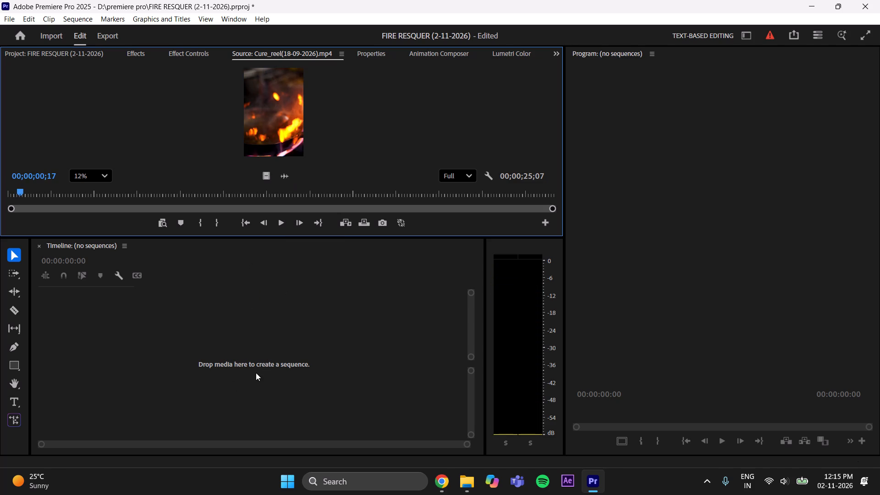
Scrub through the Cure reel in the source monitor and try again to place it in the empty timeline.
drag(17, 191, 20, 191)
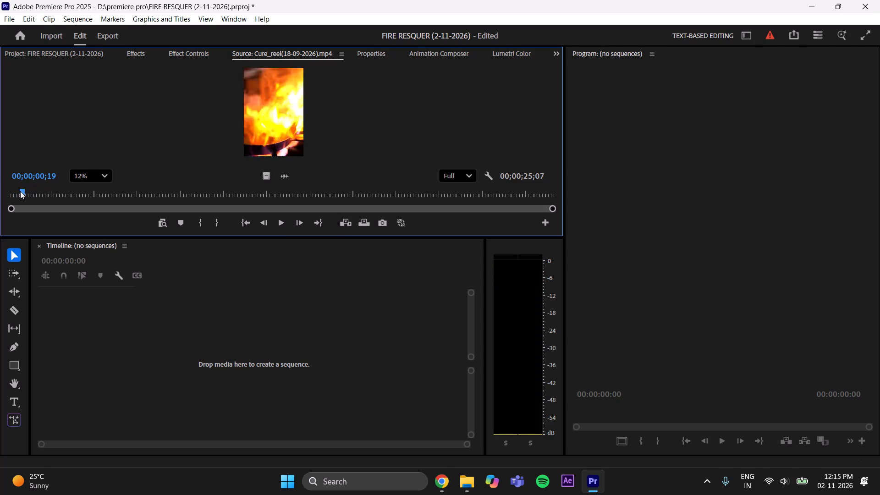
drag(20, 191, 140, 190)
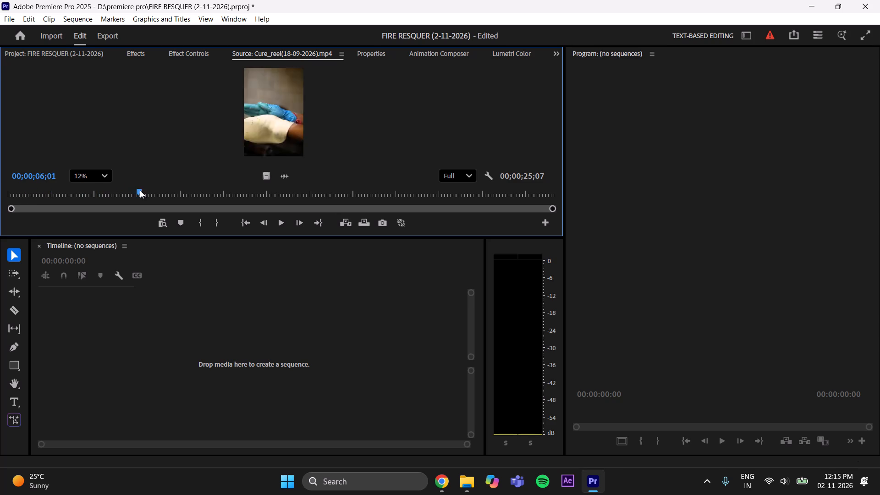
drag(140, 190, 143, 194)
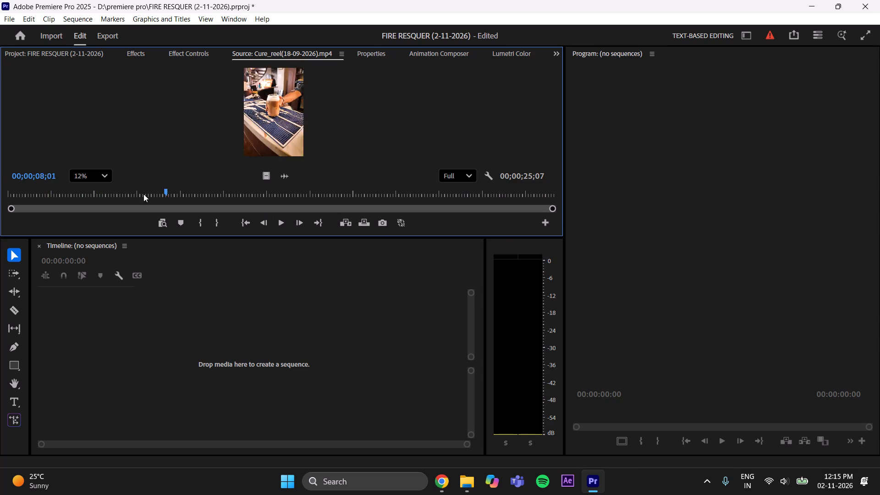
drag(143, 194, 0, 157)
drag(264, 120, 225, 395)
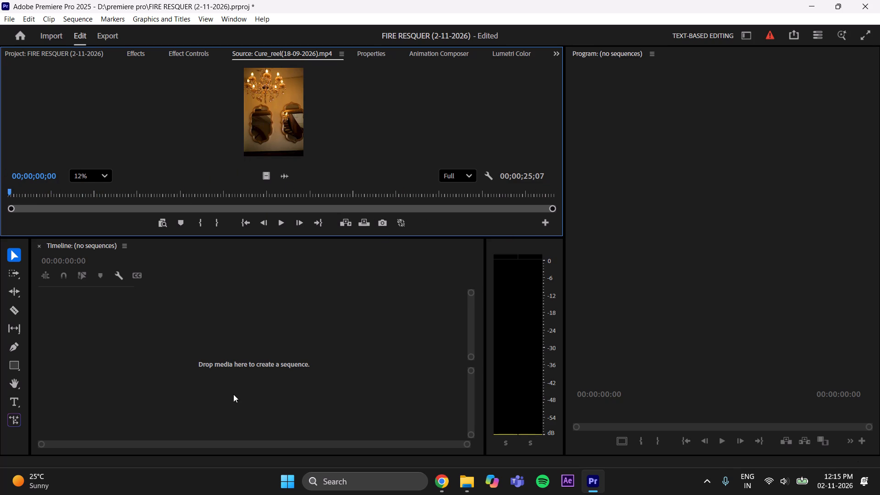
Close Premiere Pro without saving the project changes and relaunch it, continuing with the known compatibility issues.
click(879, 0)
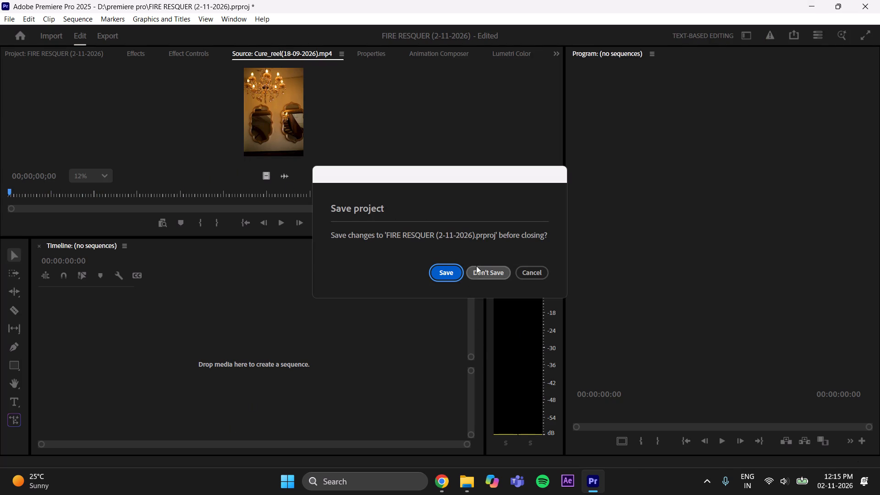
click(477, 267)
click(596, 484)
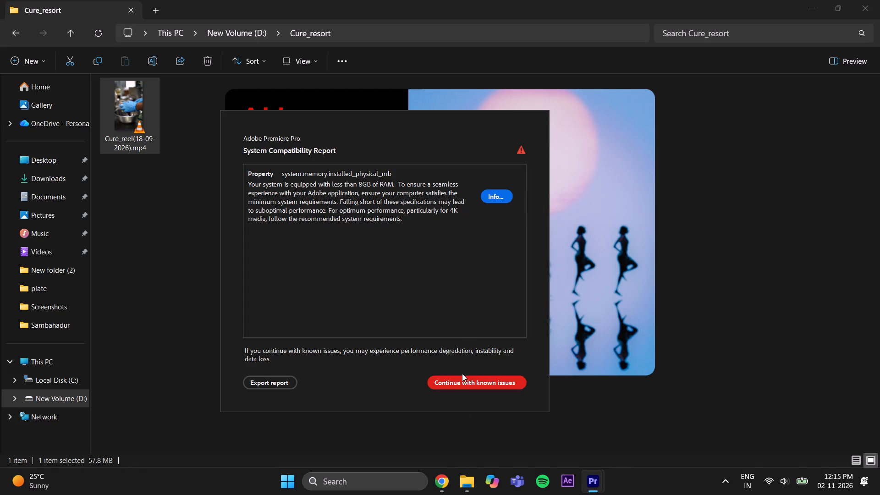
click(458, 383)
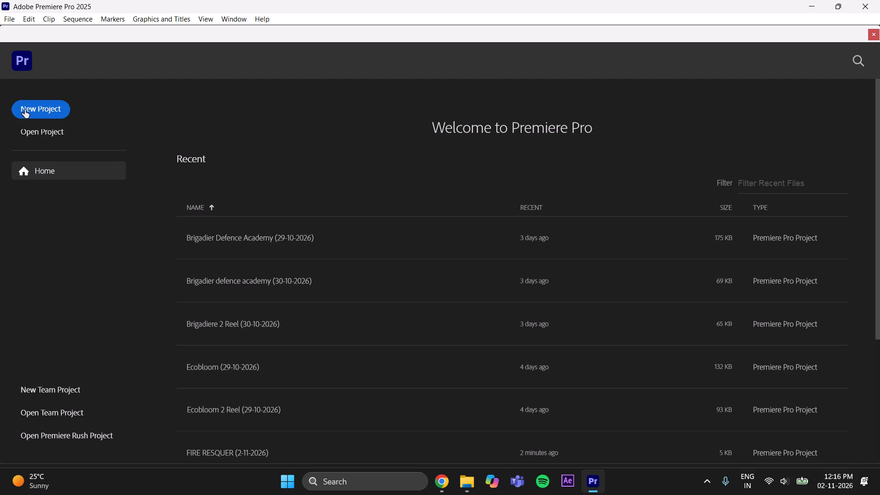
Reopen the recent project FIRE RESQUER (2-11-2026).
scroll(174, 328, down, 1)
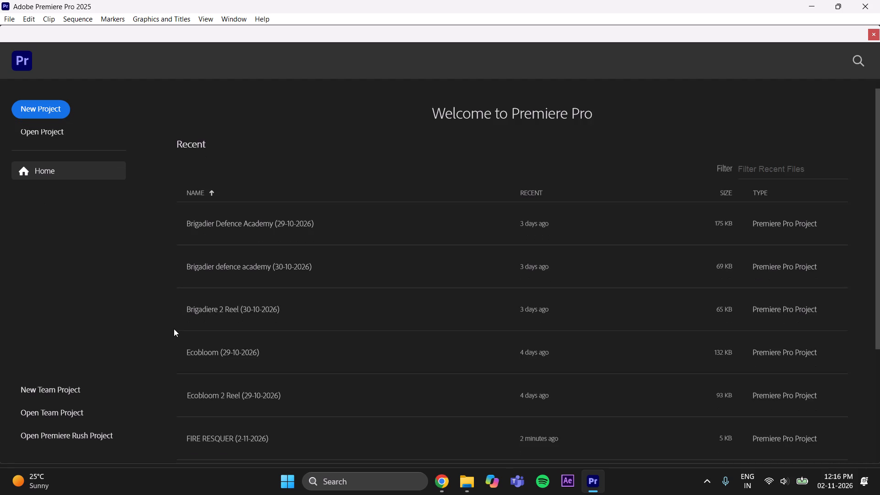
scroll(171, 331, down, 11)
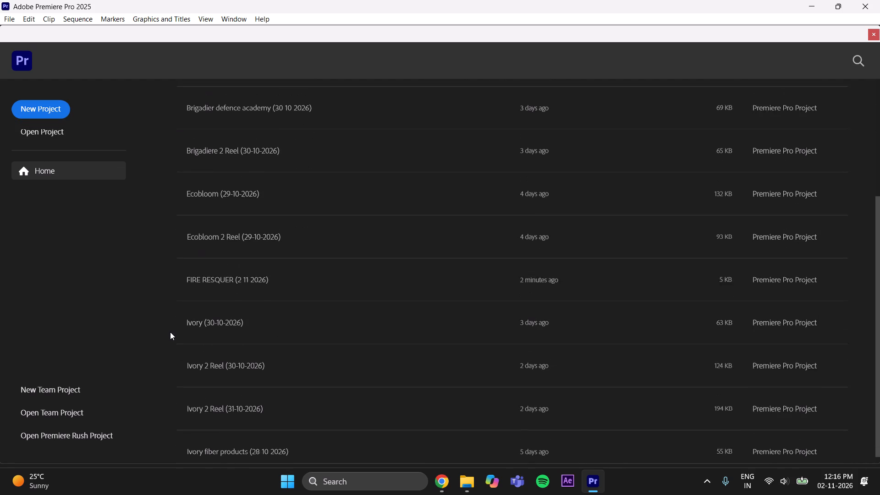
scroll(170, 332, down, 1)
drag(334, 273, 333, 273)
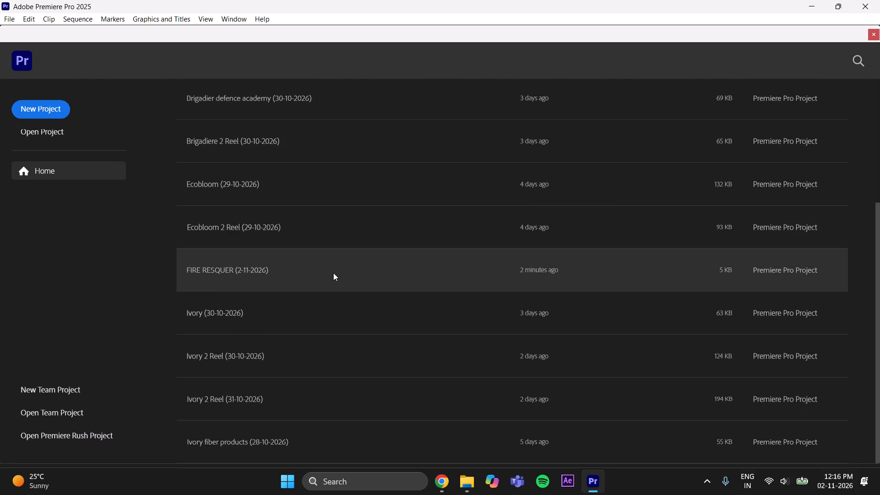
drag(333, 273, 330, 275)
double_click(330, 275)
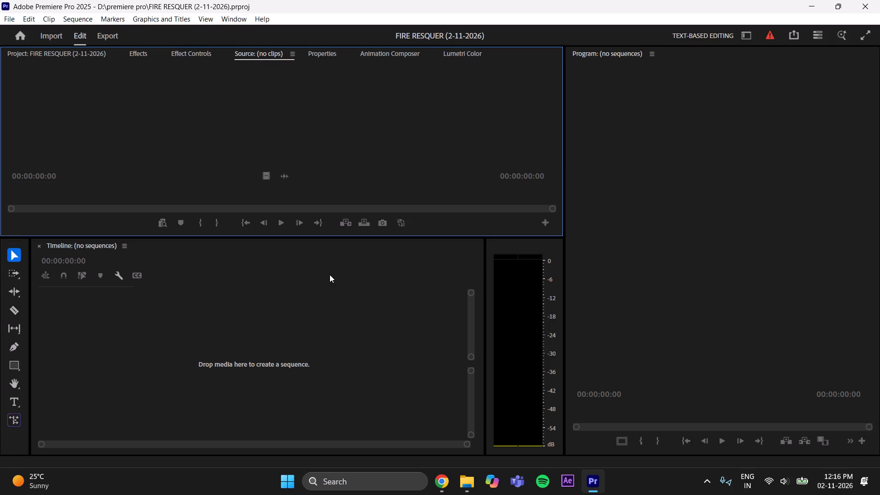
Import Cure_reel(18-09-2026).mp4 from the Cure_resort folder on drive D: into the empty project.
click(50, 49)
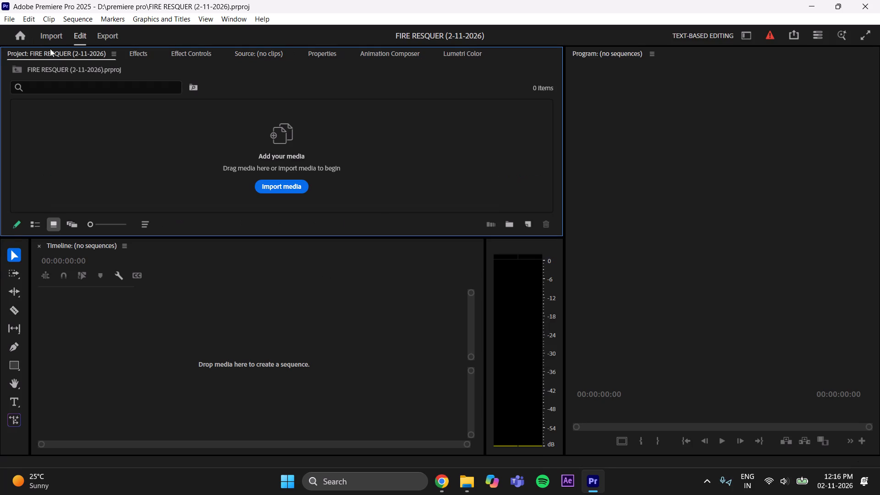
click(462, 478)
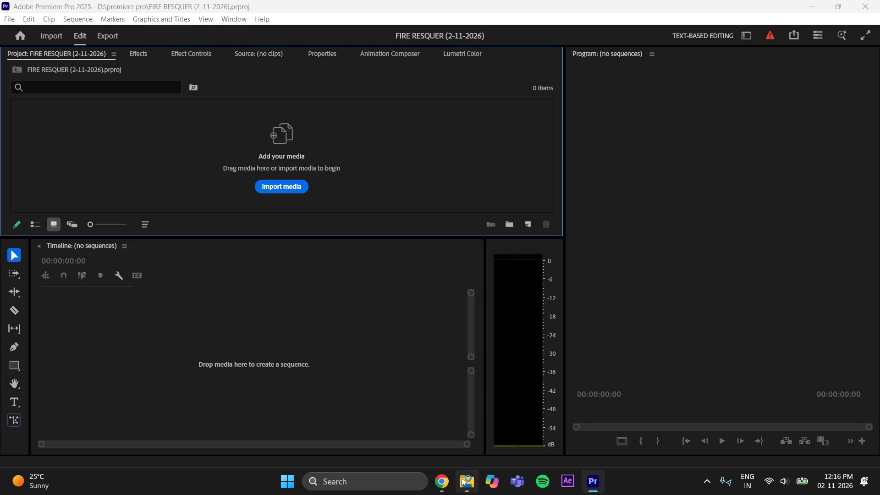
click(469, 490)
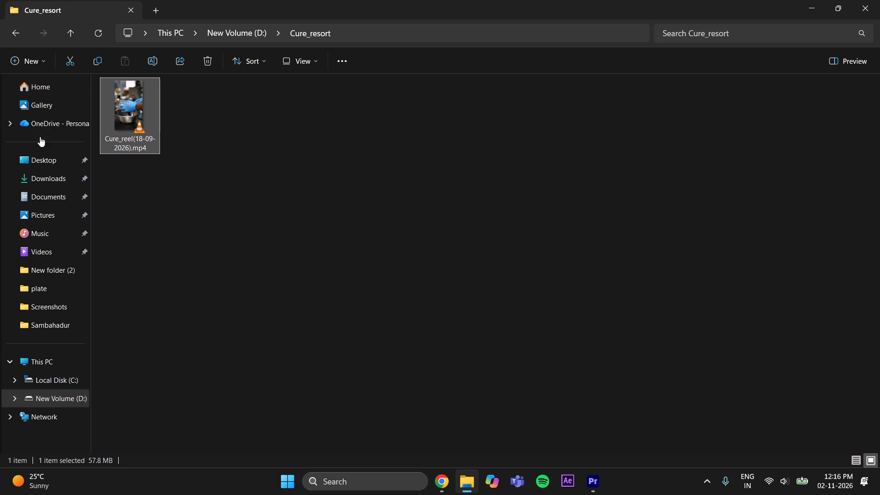
drag(133, 91, 590, 476)
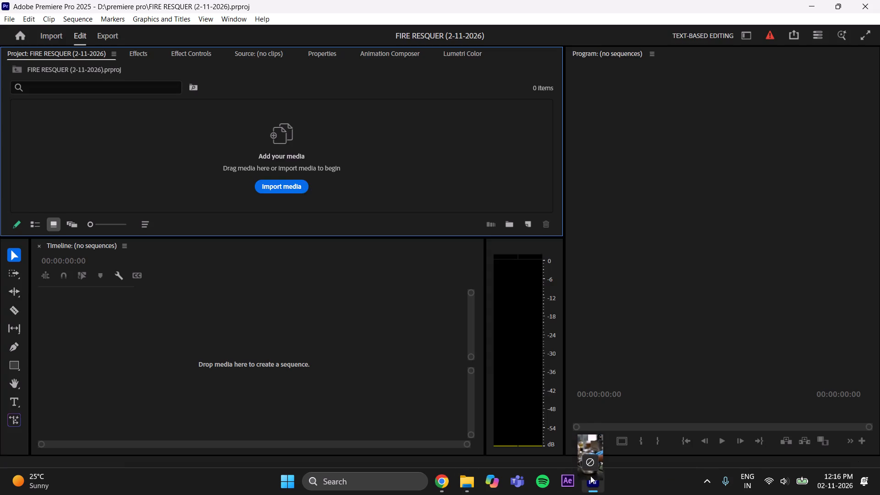
drag(590, 476, 280, 145)
Create a vertical sequence from the Cure reel in the empty timeline and delete the reel's clip from it.
double_click(84, 137)
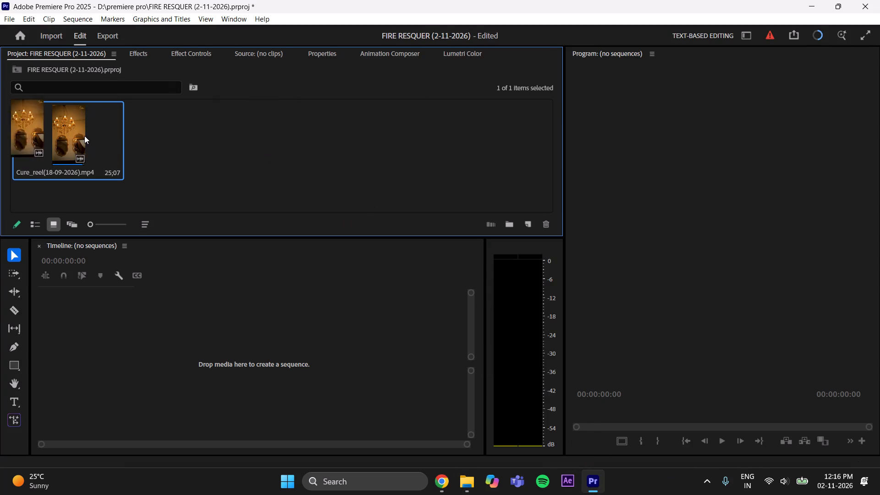
drag(290, 130, 252, 364)
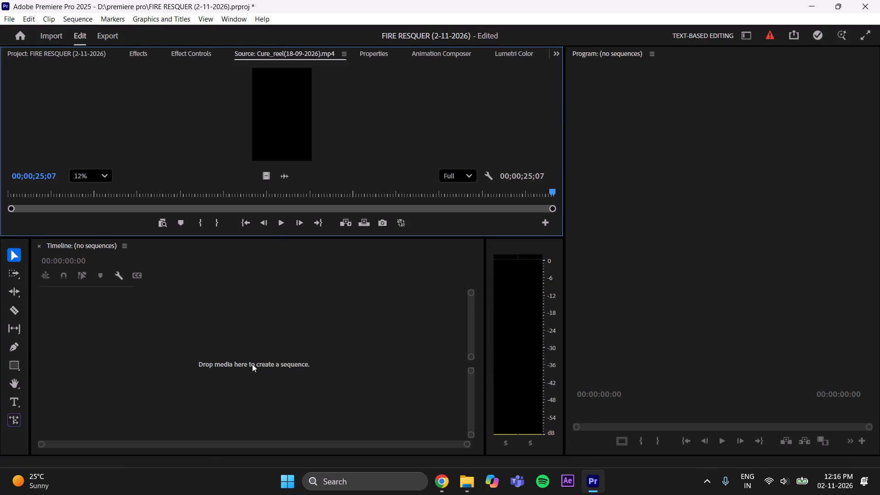
drag(341, 302, 271, 402)
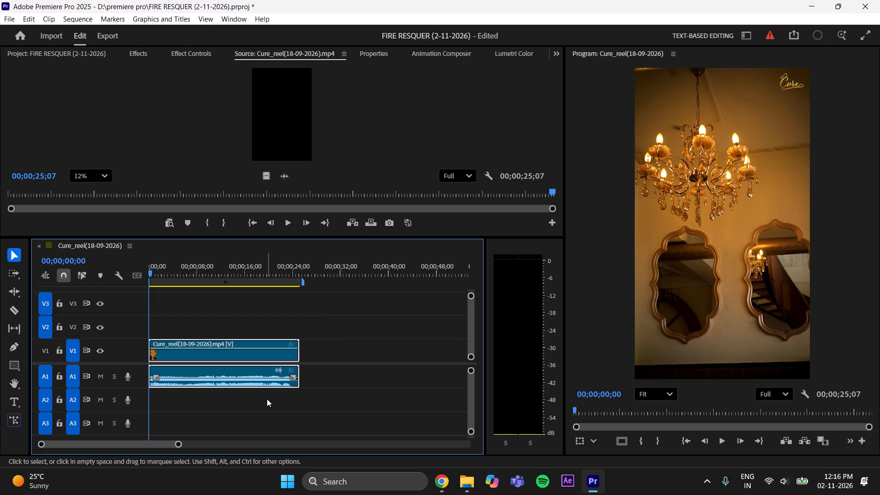
key(Delete)
Import the six fire news videos from Downloads, from the Mundka fire to the Surat coaching centre clip, and save the project.
click(85, 59)
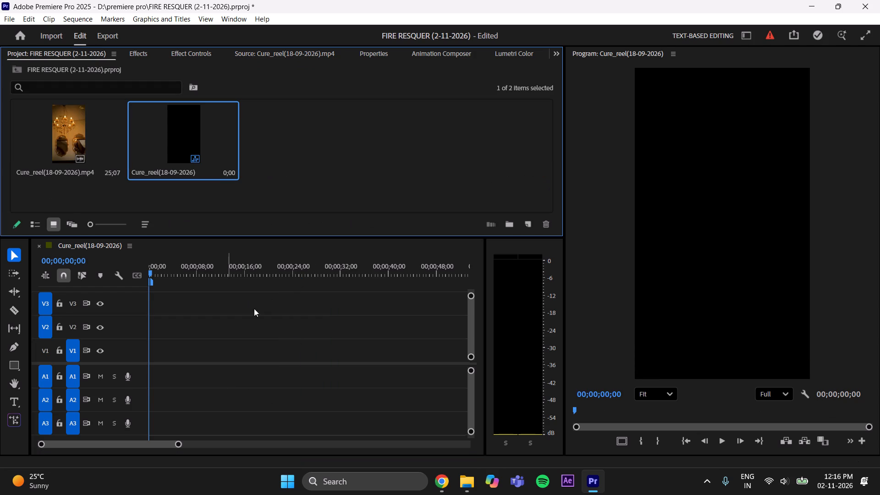
click(460, 494)
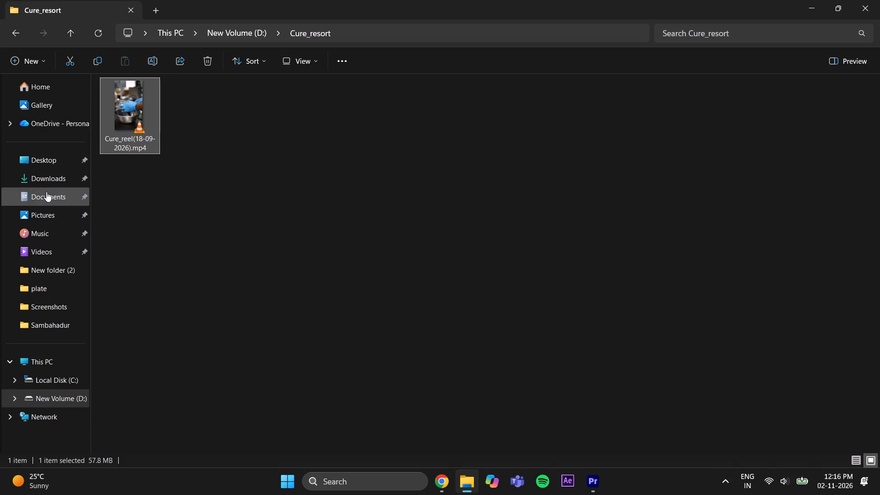
click(42, 176)
click(461, 133)
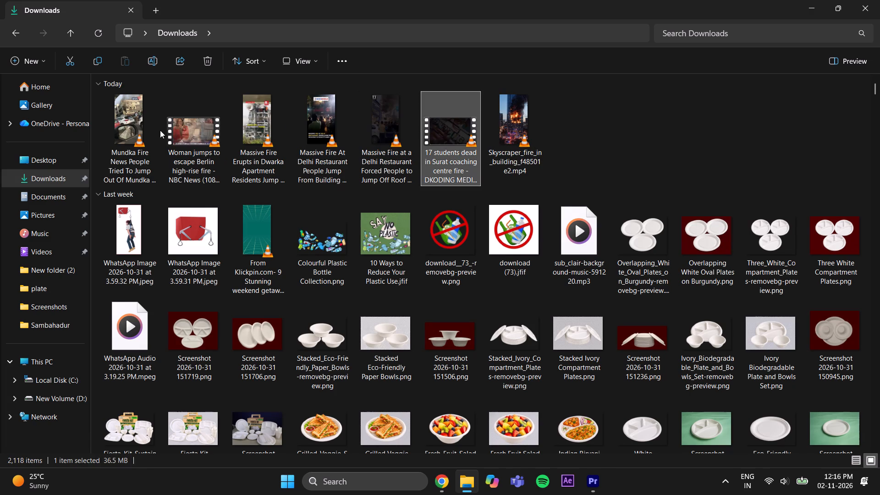
shift+click(140, 128)
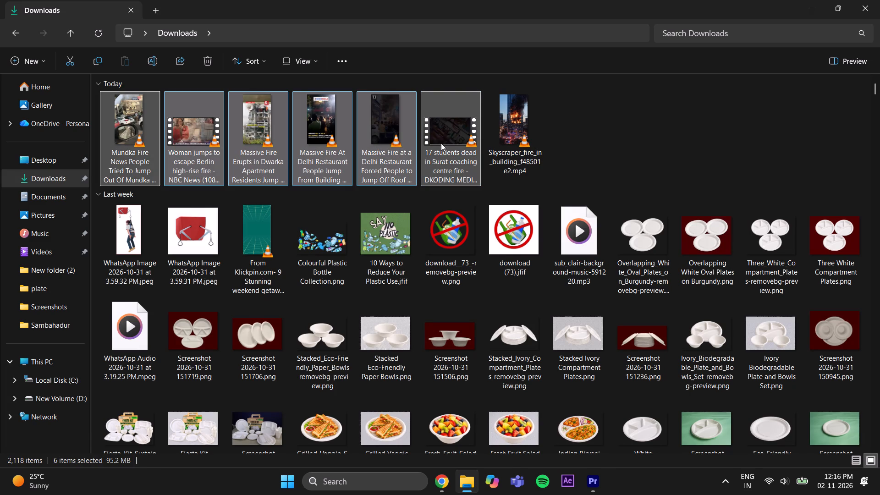
drag(441, 141, 323, 131)
key(ctrl+s)
key(ctrl+s)
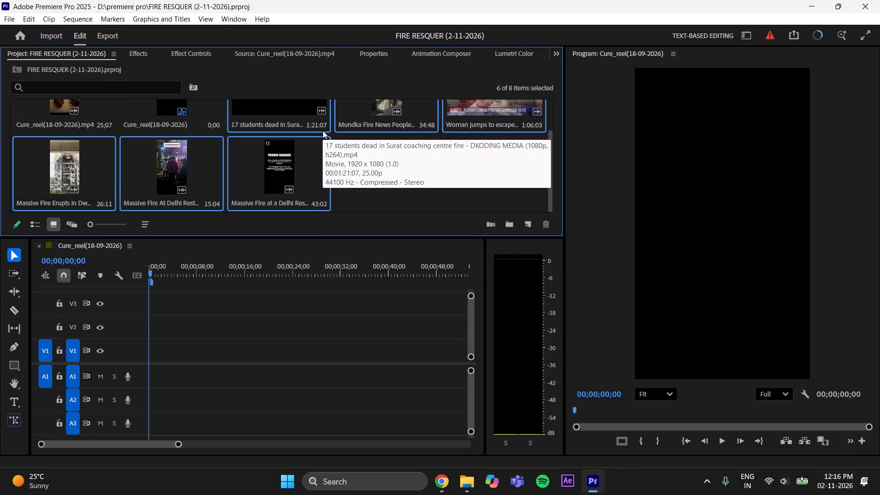
key(ctrl+s)
key(ctrl+s)
key(ctrl+s)
key(ctrl+s)
click(443, 167)
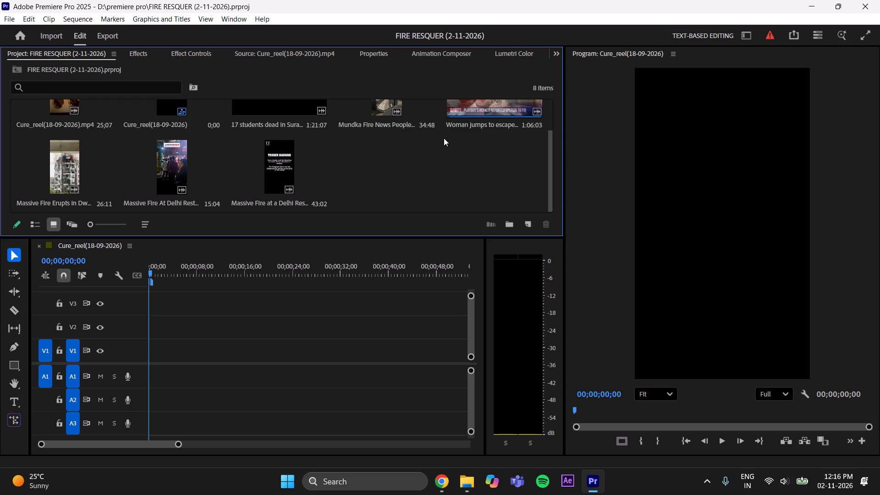
Preview the DKODING MEDIA Surat coaching centre fire clip in the source monitor, scrubbing it through and playing its opening.
scroll(377, 178, up, 1)
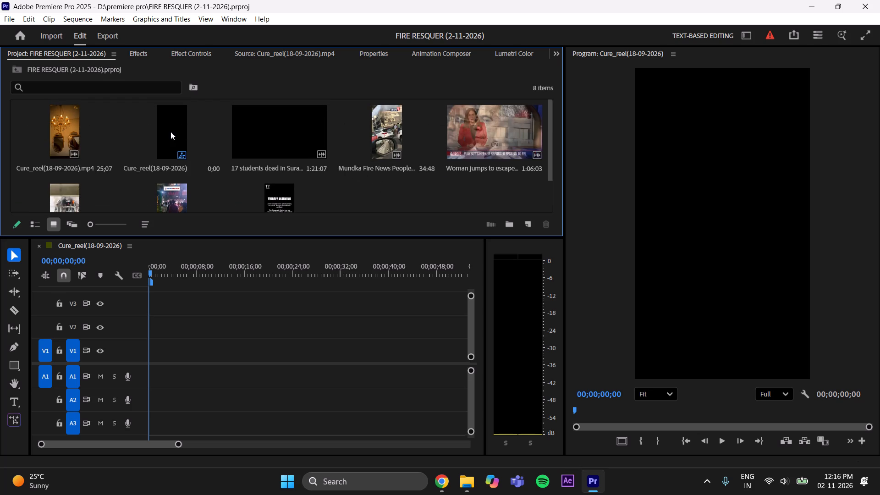
double_click(251, 147)
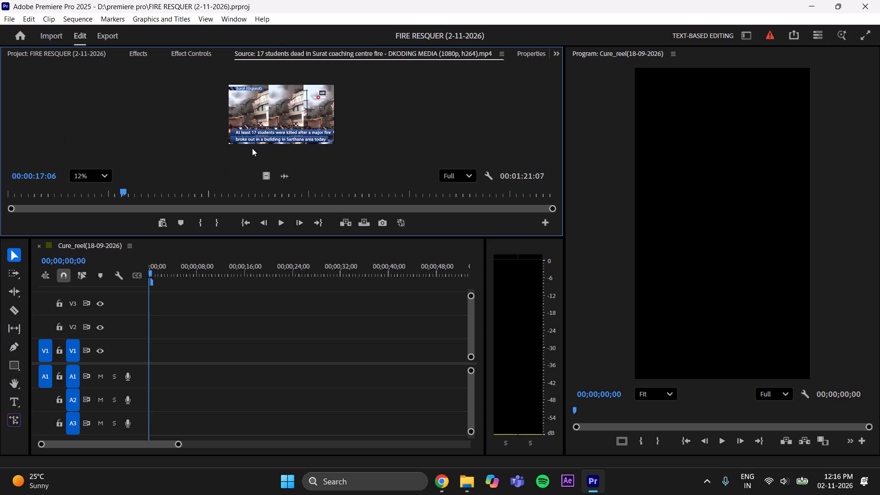
drag(122, 187, 133, 185)
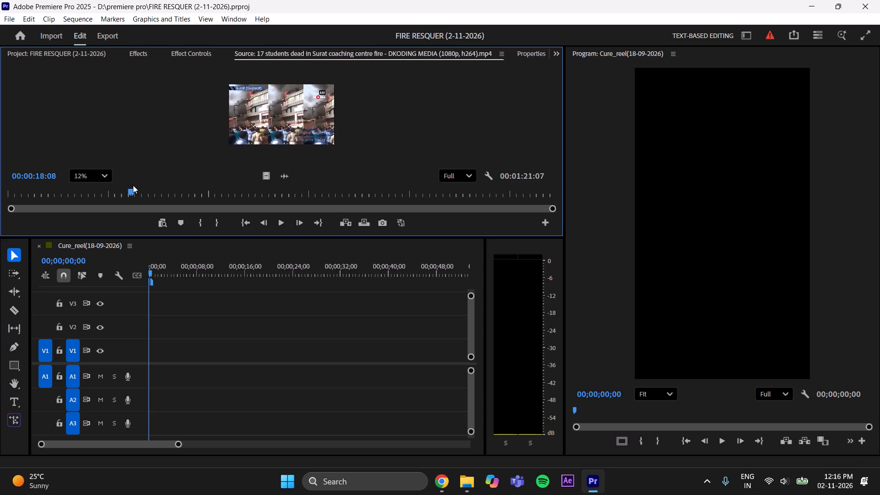
drag(133, 185, 178, 201)
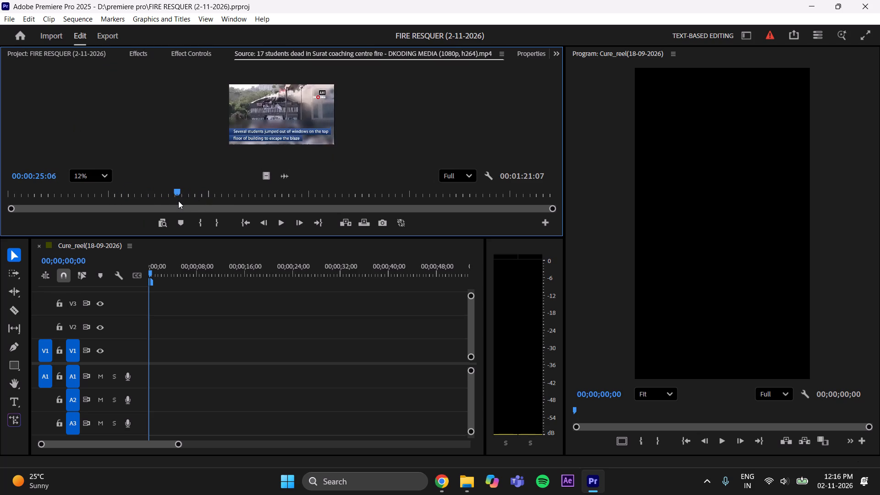
drag(178, 201, 198, 199)
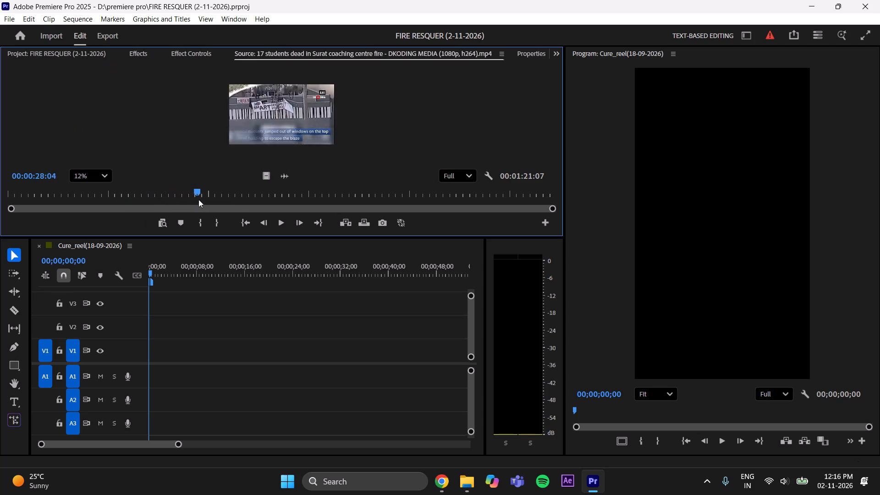
drag(198, 199, 283, 184)
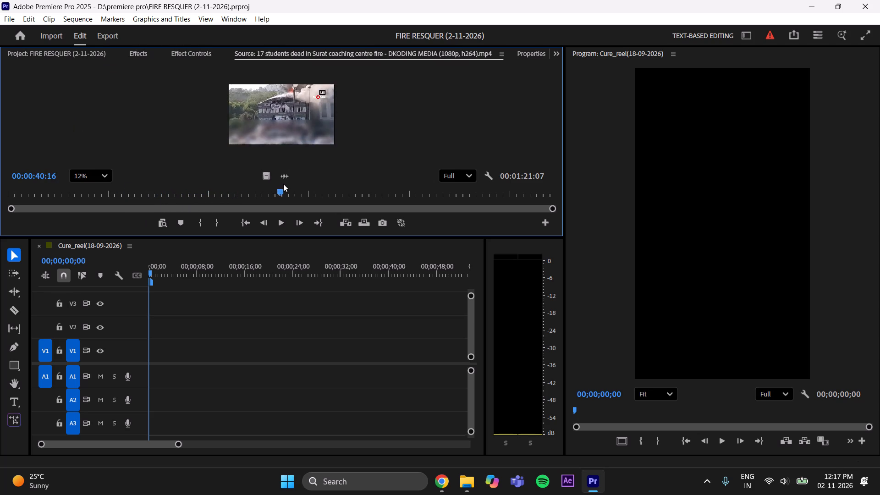
drag(283, 184, 413, 206)
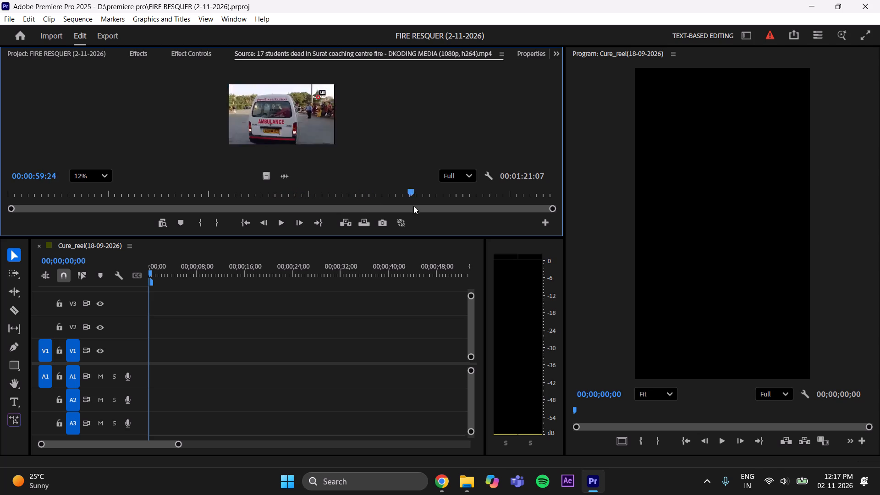
drag(413, 206, 549, 246)
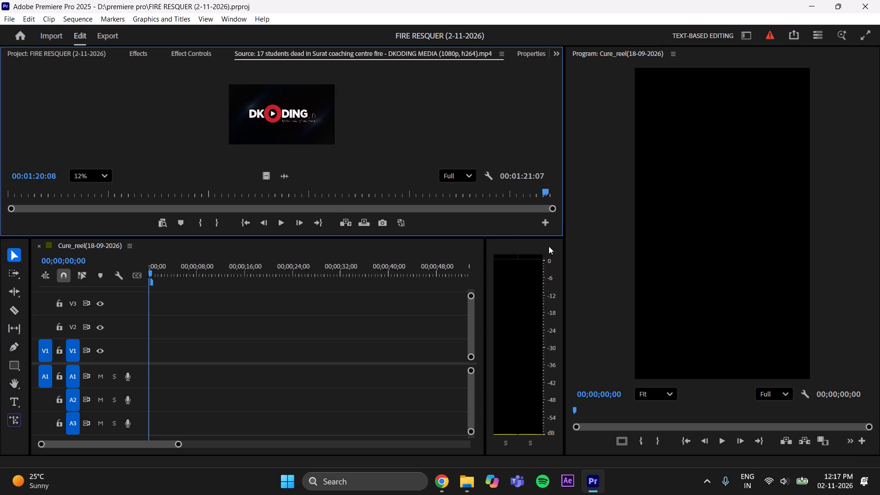
drag(549, 246, 10, 275)
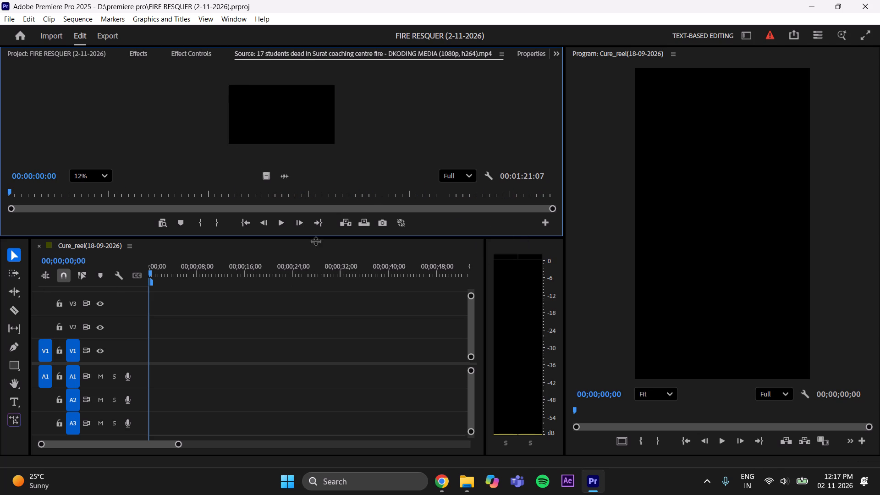
click(278, 225)
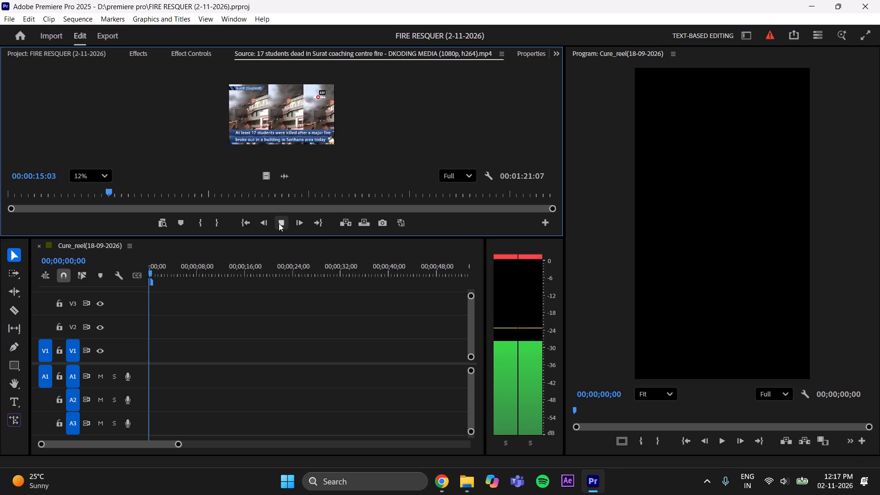
click(277, 224)
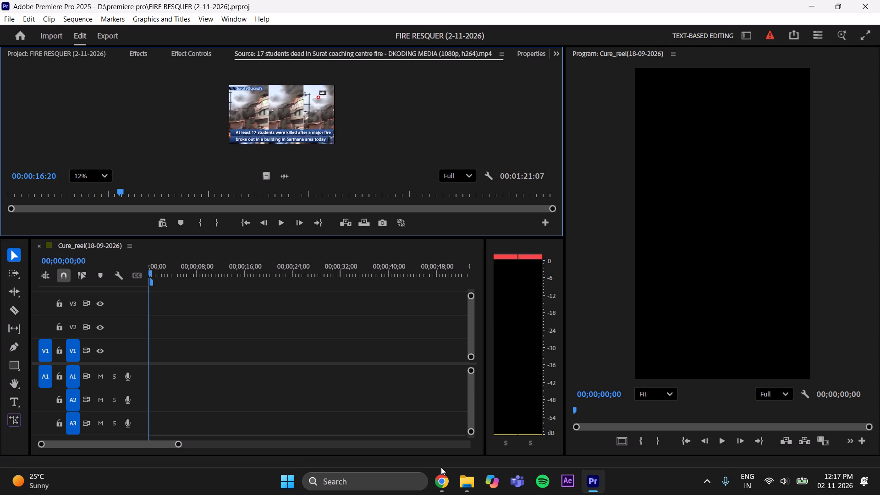
Open the DKODING MEDIA Surat coaching centre fire video from Downloads in VLC and scrub through its first half.
click(472, 494)
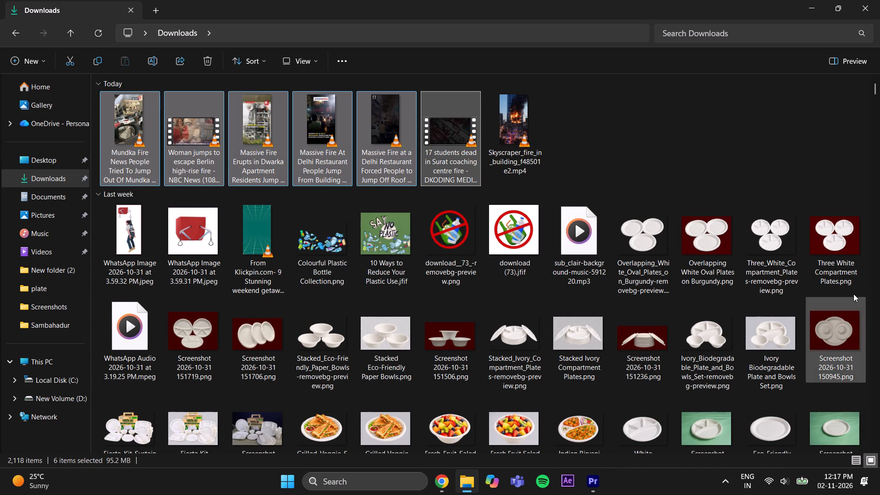
click(643, 184)
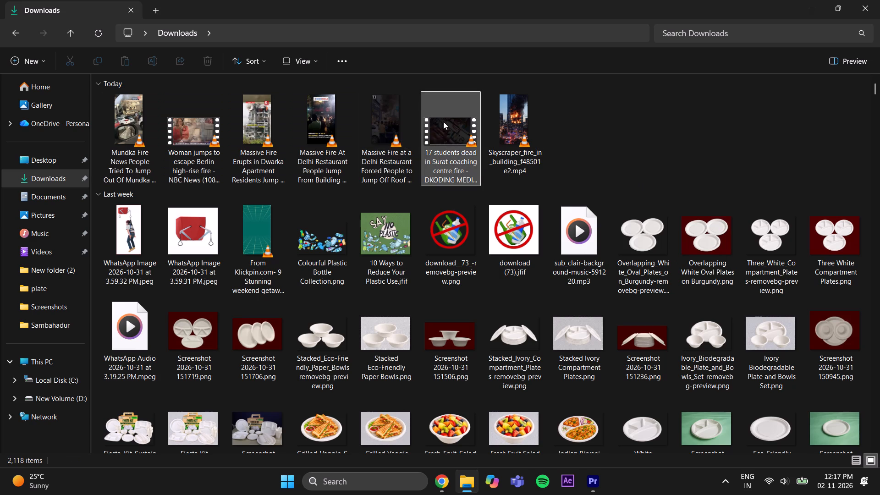
click(444, 124)
click(444, 124)
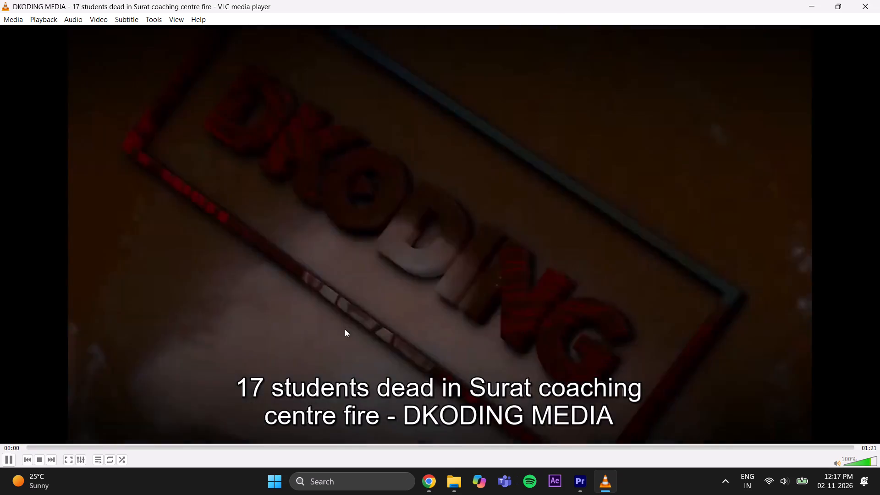
click(9, 456)
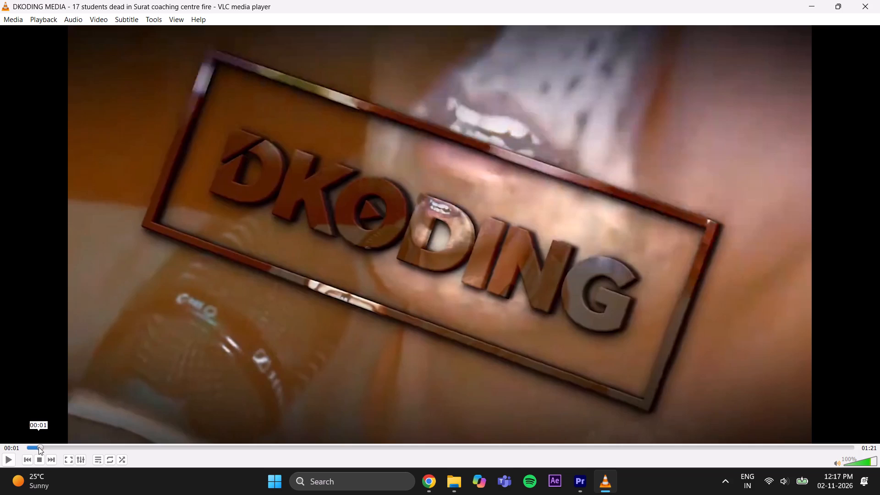
drag(38, 447, 44, 444)
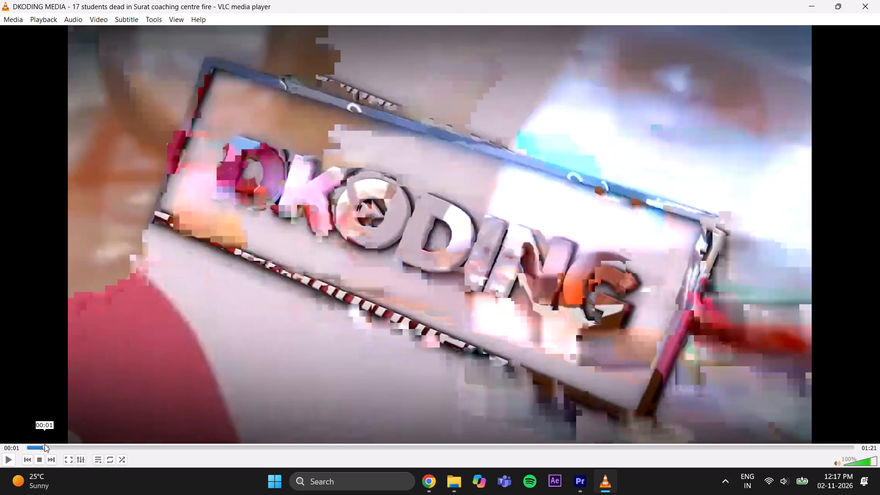
drag(44, 444, 114, 434)
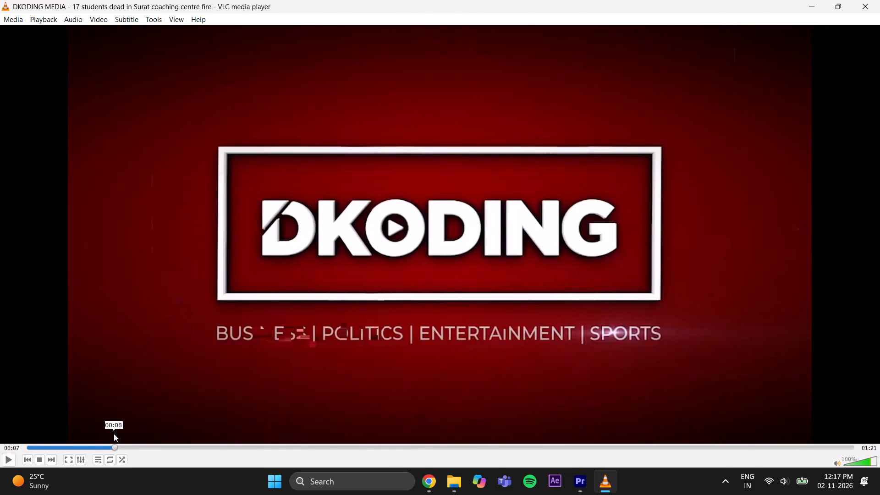
drag(114, 434, 316, 465)
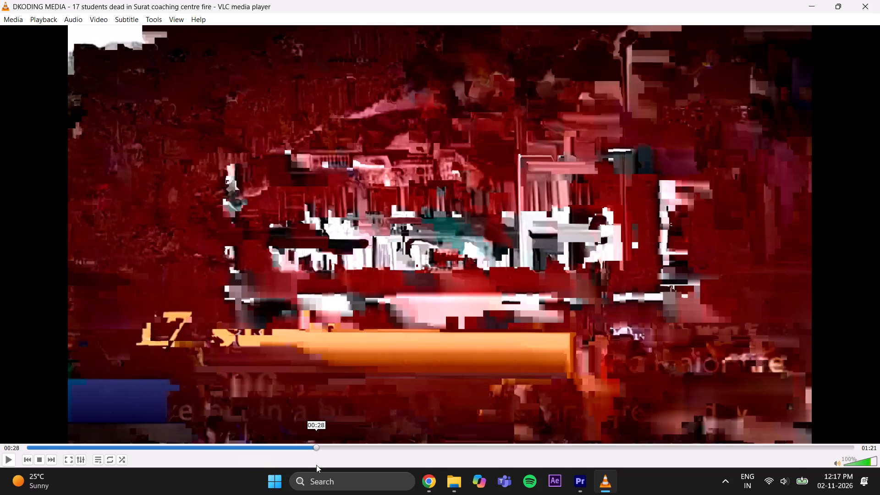
drag(316, 465, 397, 476)
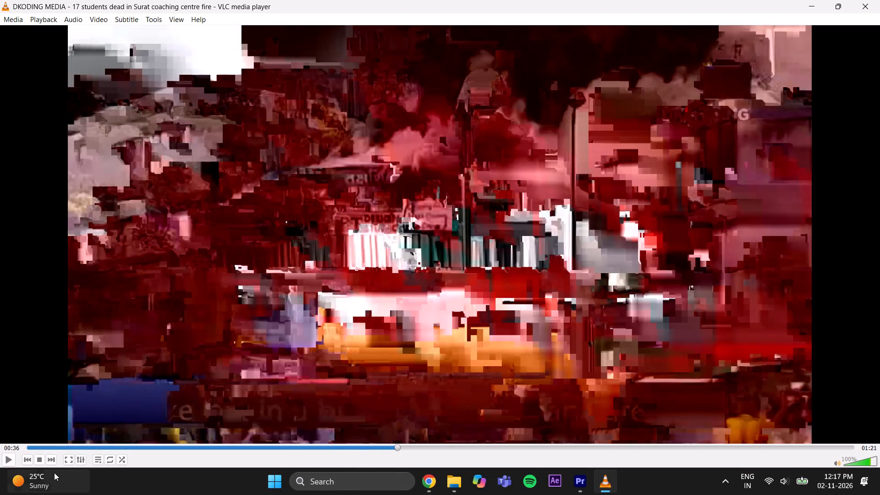
click(5, 464)
click(879, 0)
Reopen the Surat fire video in VLC and watch it from the start to about 00:43 to judge the usable footage.
click(453, 126)
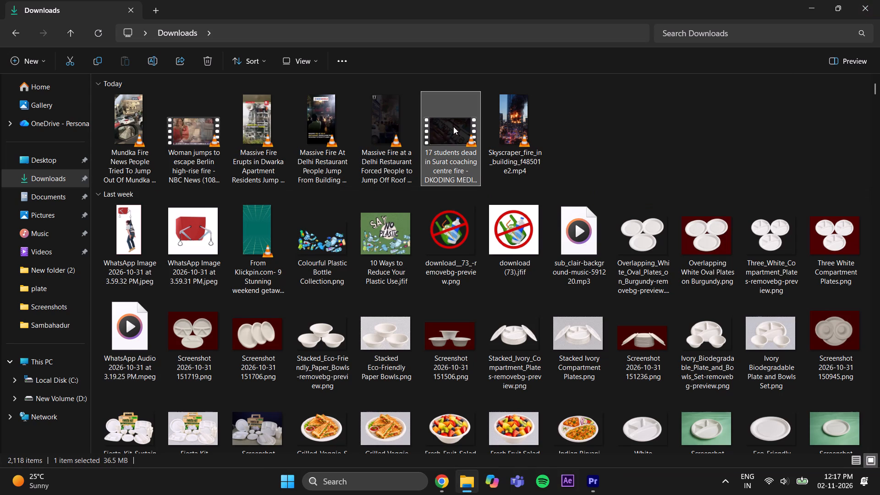
click(453, 126)
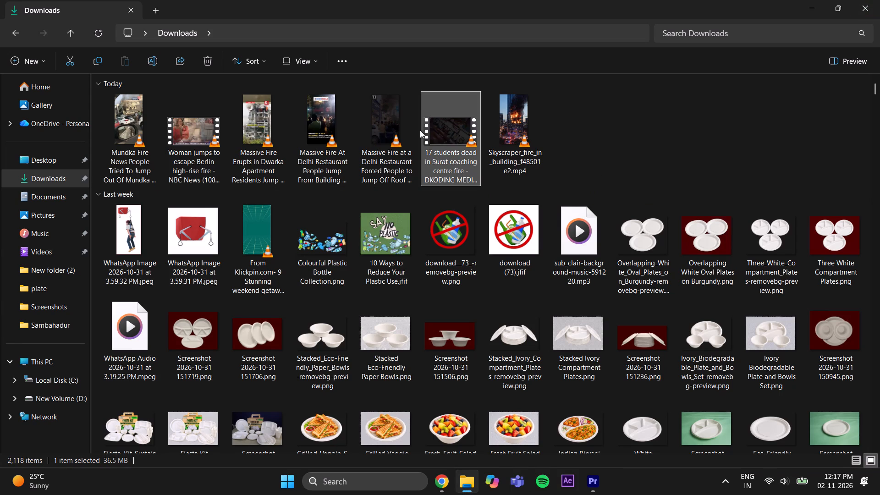
double_click(461, 122)
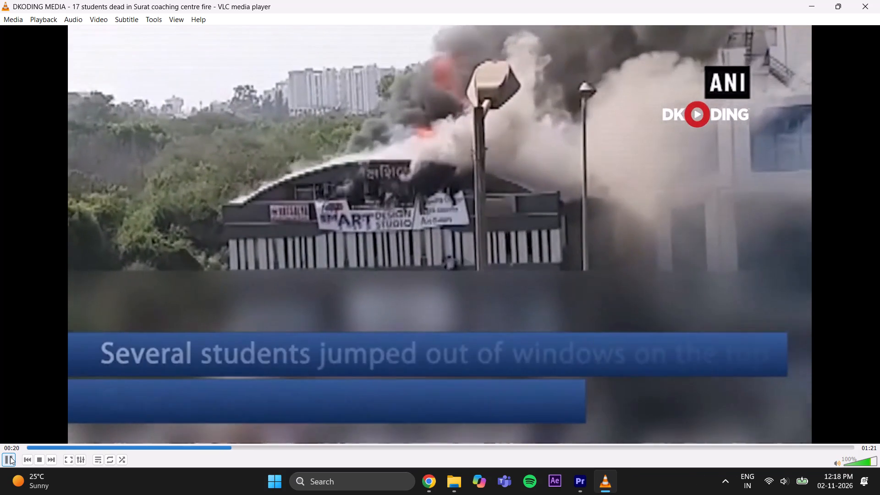
key(space)
key(space)
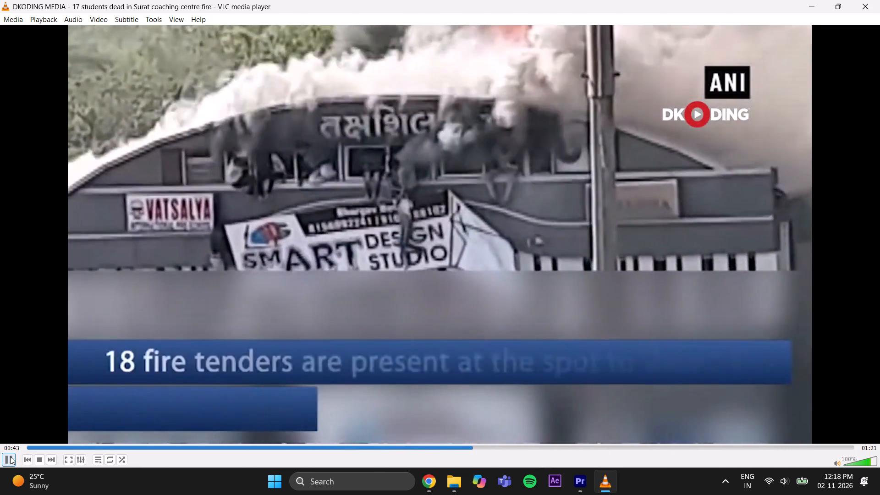
click(879, 0)
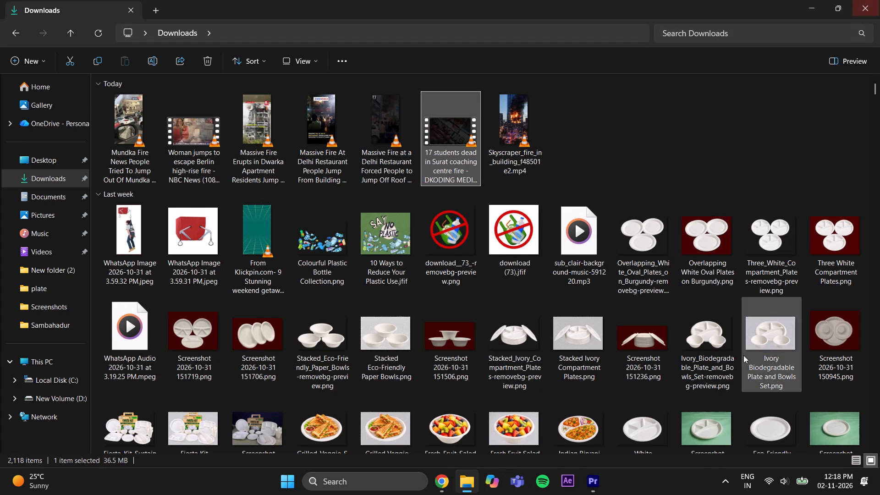
Back in Premiere Pro, mark the In point of the Surat source clip at 00:00:19:03, where the full-width building shot begins.
click(602, 483)
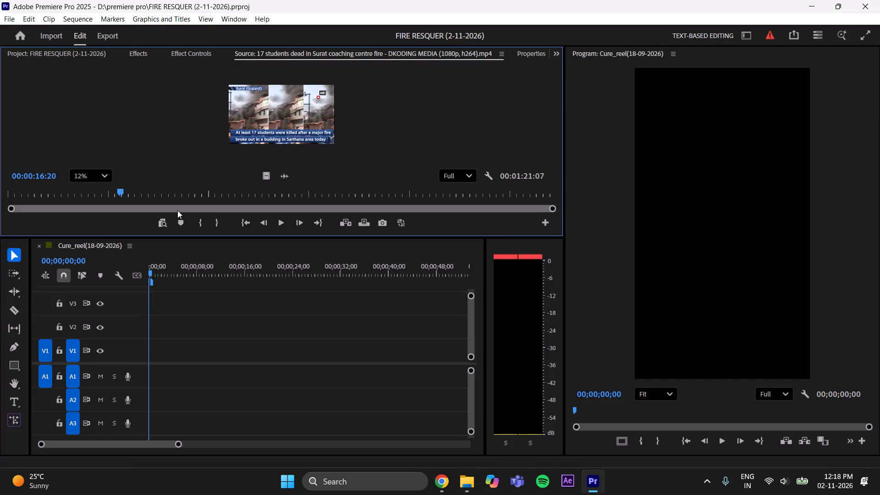
drag(122, 194, 94, 209)
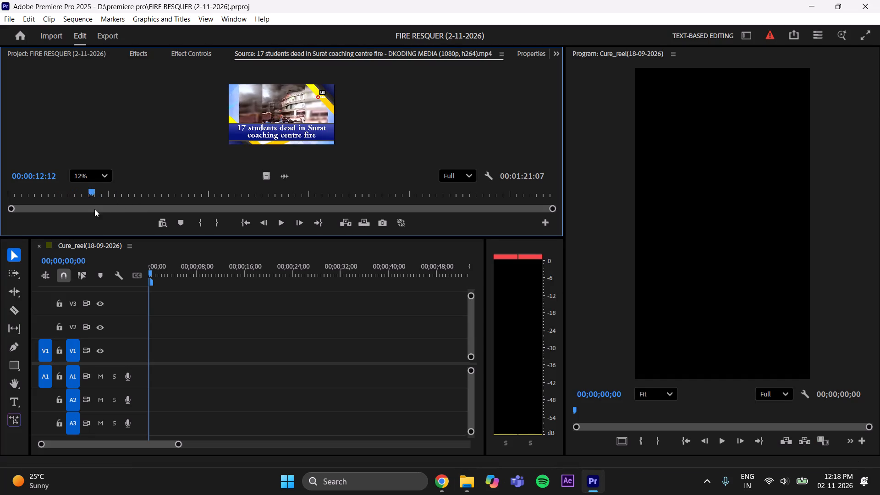
drag(94, 209, 138, 196)
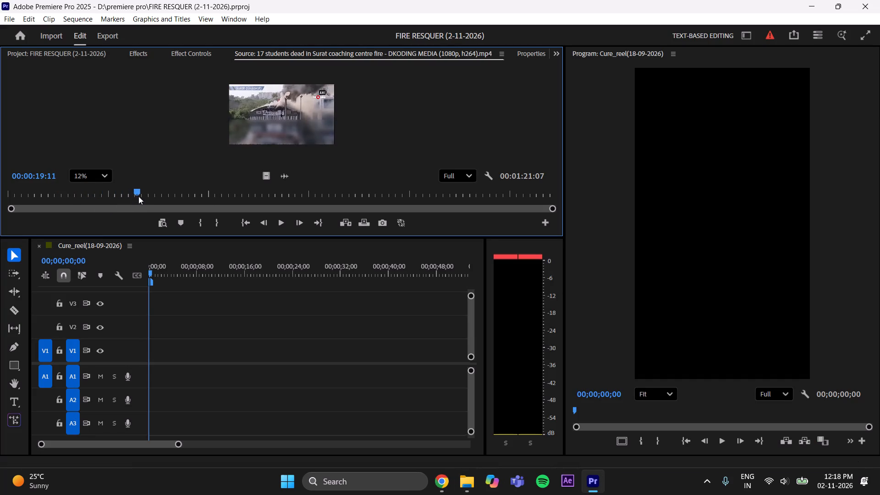
drag(138, 196, 132, 198)
key(Right)
key(Right)
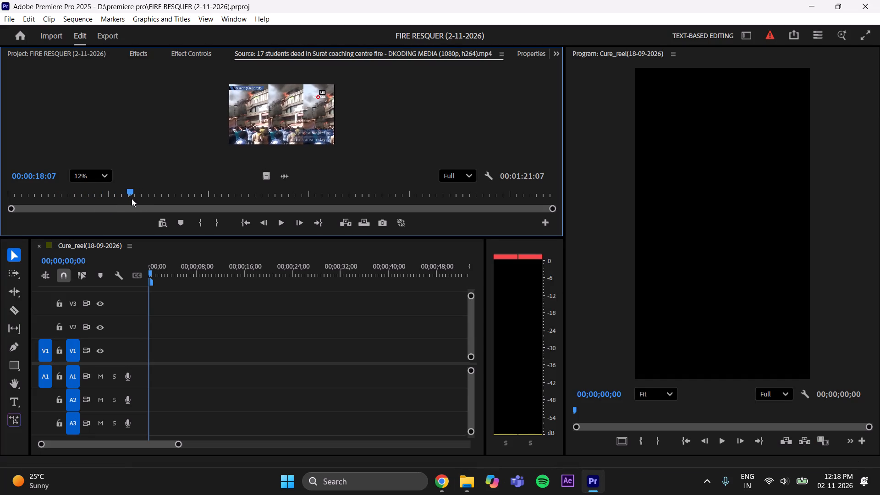
key(Right)
key(Right)
key(Right)
key(Right)
key(Right)
key(Right)
key(Right)
key(Right)
key(Right)
key(Right)
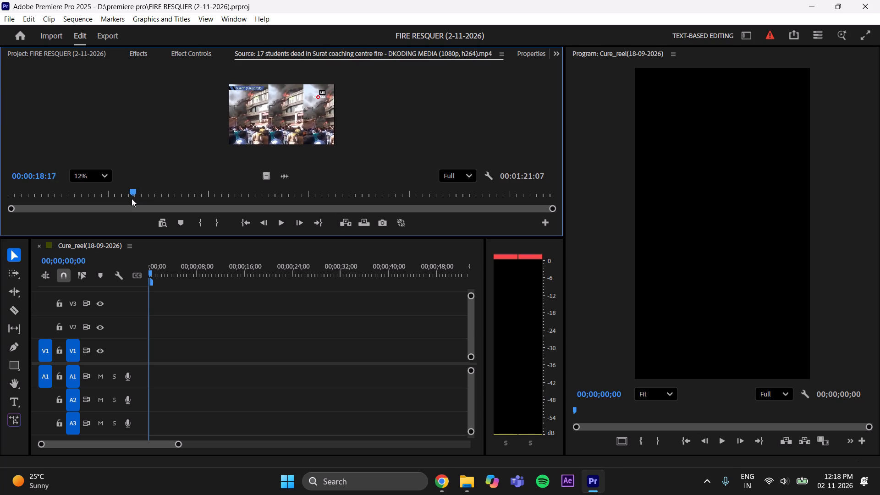
key(Right)
key(Right)
key(Right)
key(Right)
key(Right)
key(Right)
key(Right)
key(Right)
key(Right)
key(Right)
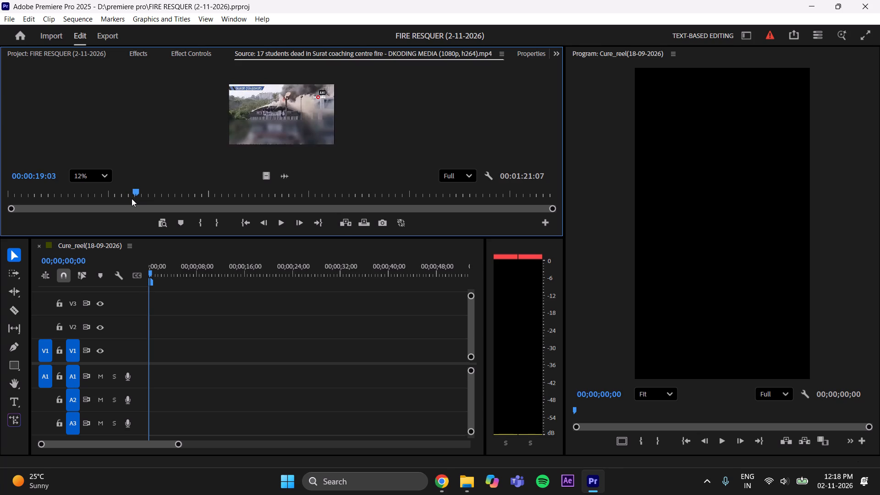
click(193, 225)
Play the Surat source clip onward from its In point and mark the Out point at 00:00:28:06.
click(281, 220)
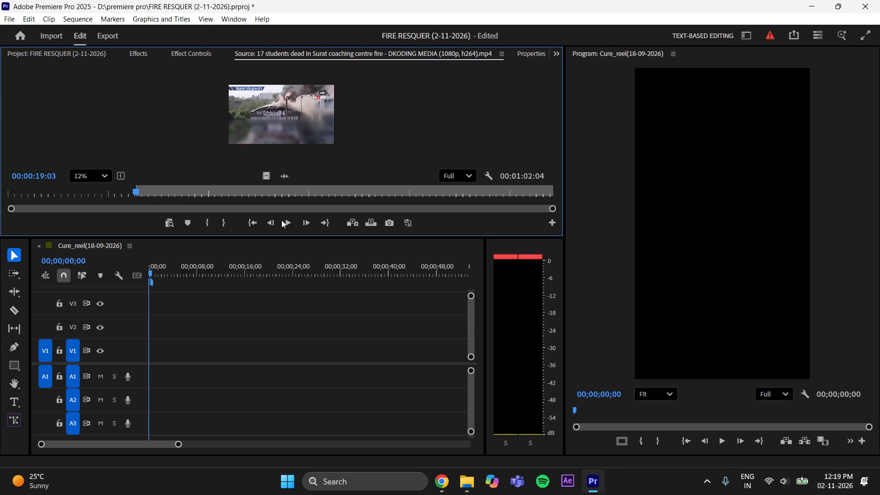
click(288, 222)
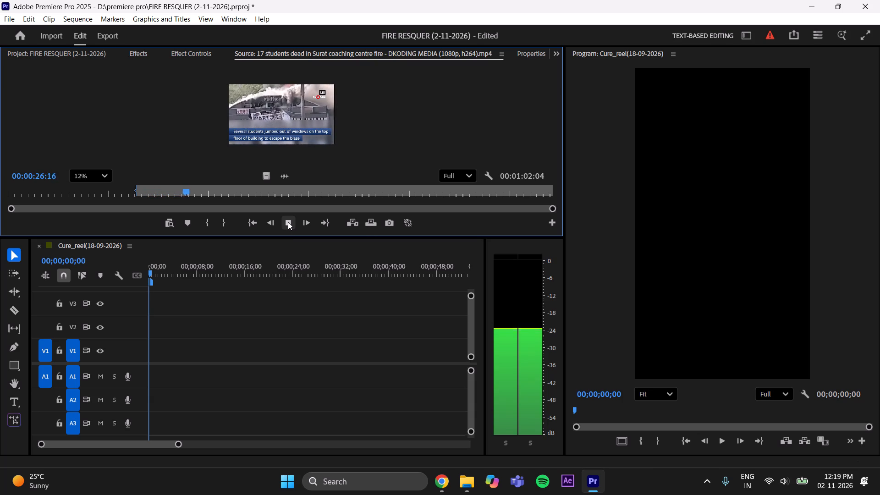
click(288, 222)
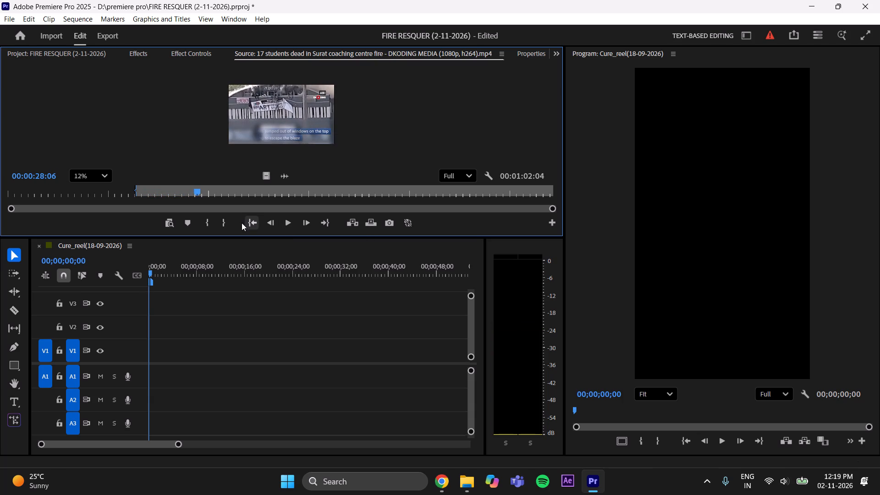
click(229, 223)
Place only the video of the marked Surat section at the start of V1, keeping the existing sequence settings.
drag(266, 176, 242, 279)
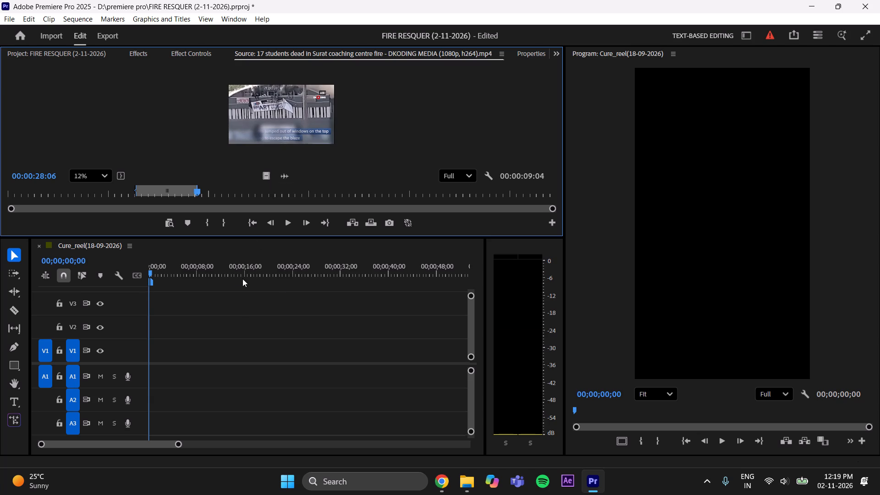
drag(242, 279, 140, 361)
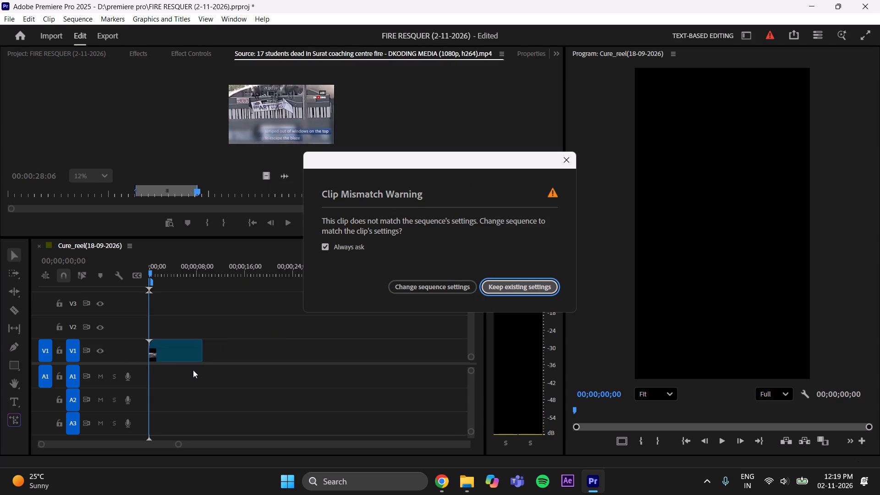
click(501, 289)
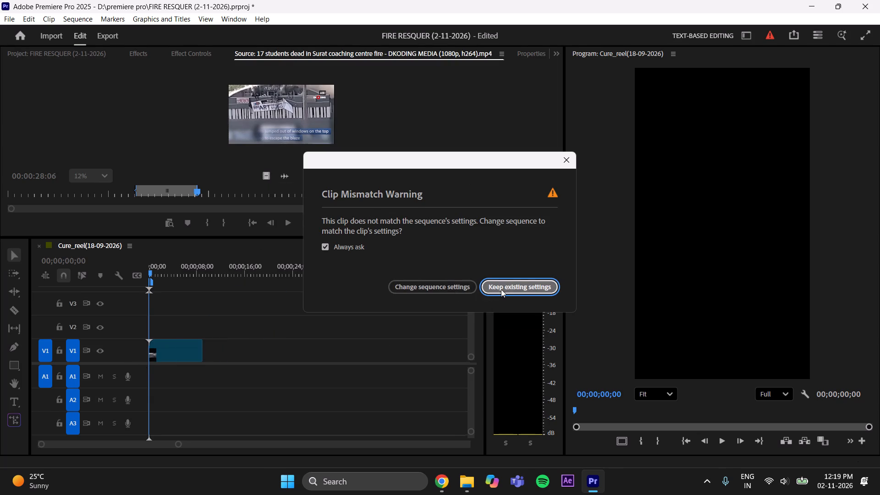
Scale the Surat clip on V1 to the sequence's frame size so its full width fits the vertical frame.
click(188, 357)
right_click(188, 357)
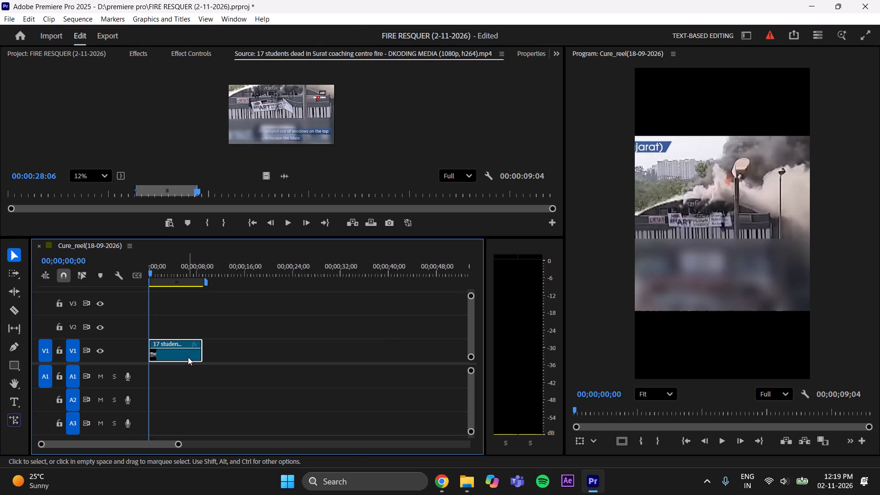
right_click(188, 357)
click(238, 423)
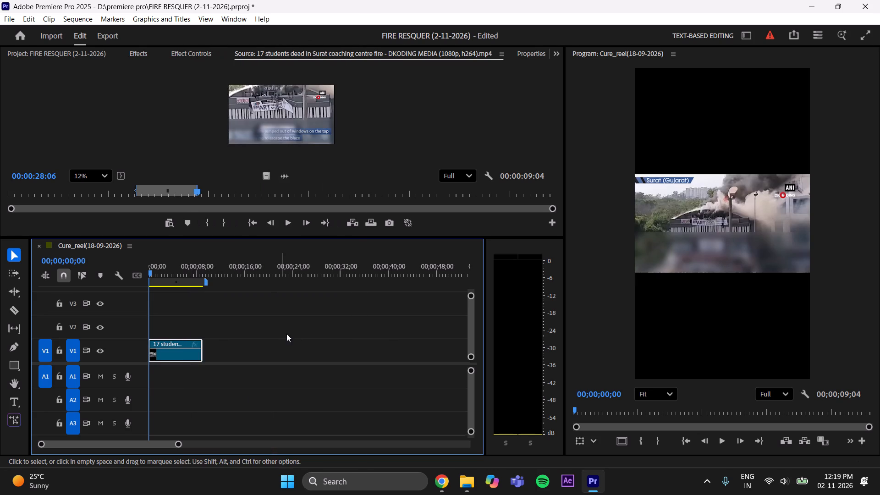
Enlarge the Surat clip to a scale of 321 and position it at 797, 957 so the building fills the vertical frame.
click(197, 54)
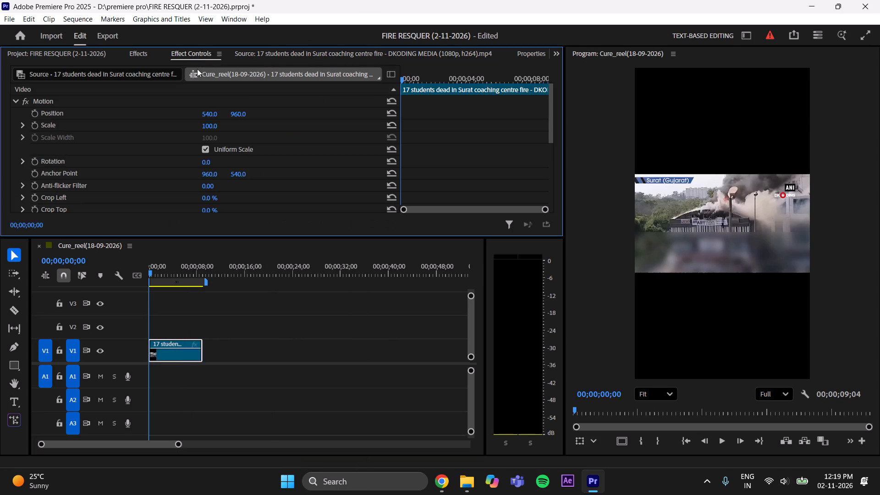
drag(209, 126, 281, 124)
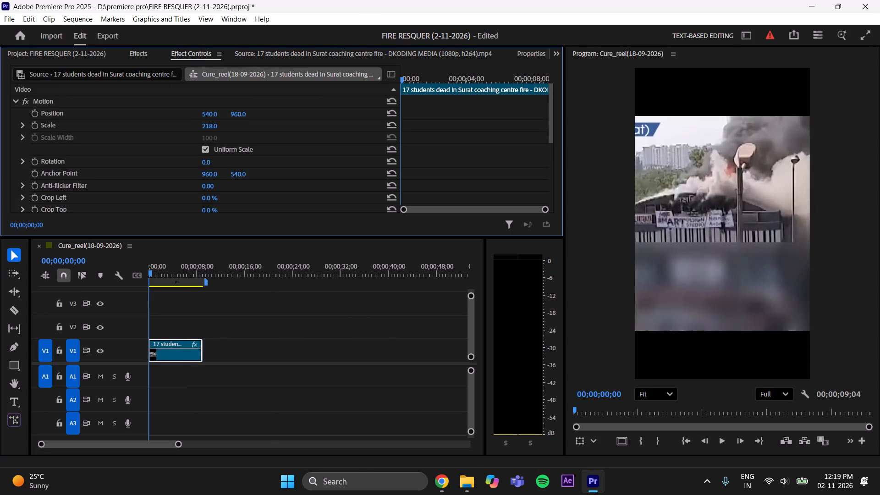
drag(281, 124, 332, 144)
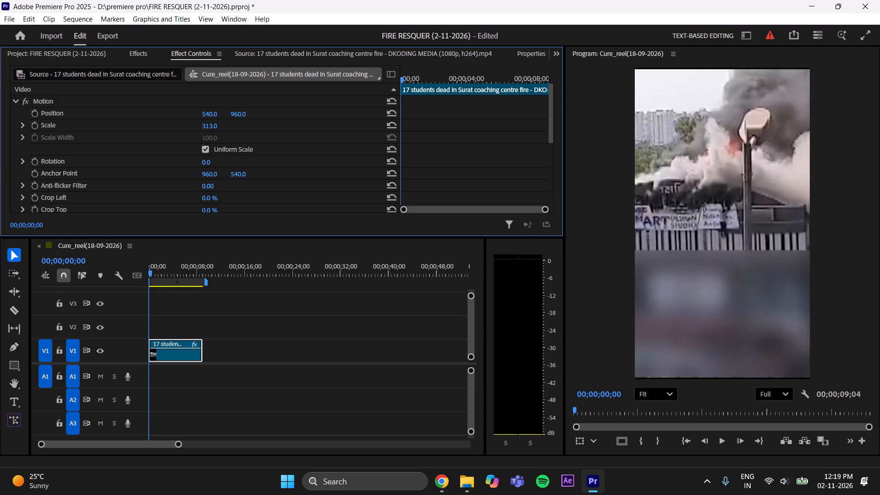
drag(332, 144, 335, 143)
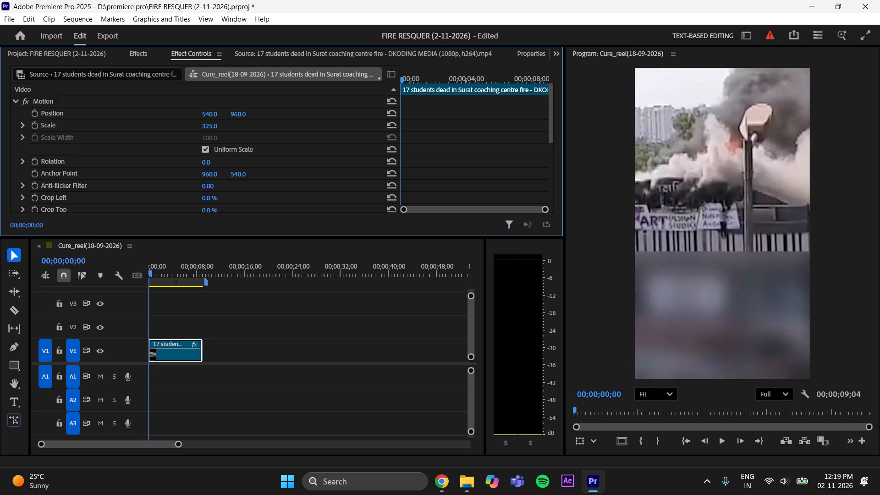
drag(335, 143, 334, 144)
drag(216, 113, 248, 101)
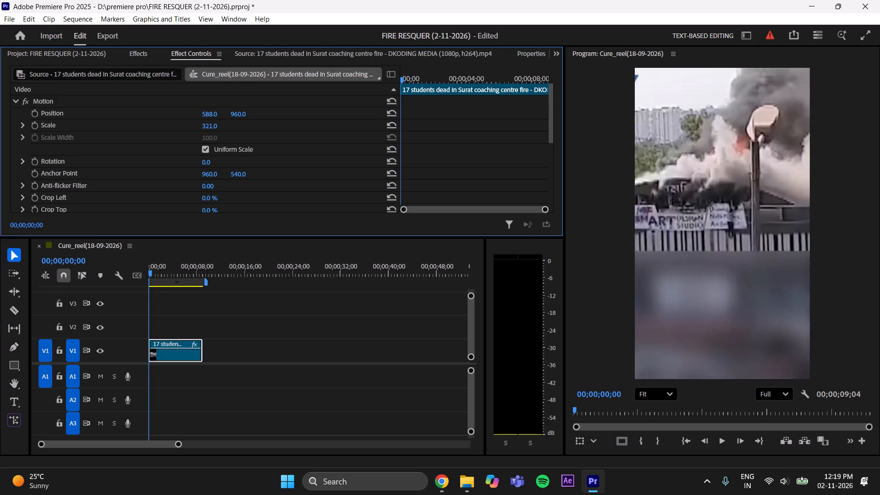
drag(248, 101, 363, 61)
drag(243, 112, 244, 112)
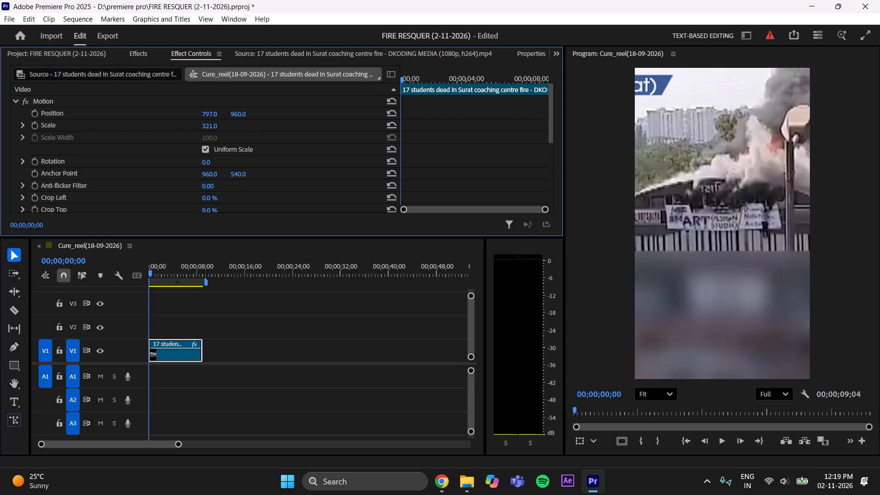
drag(244, 112, 247, 132)
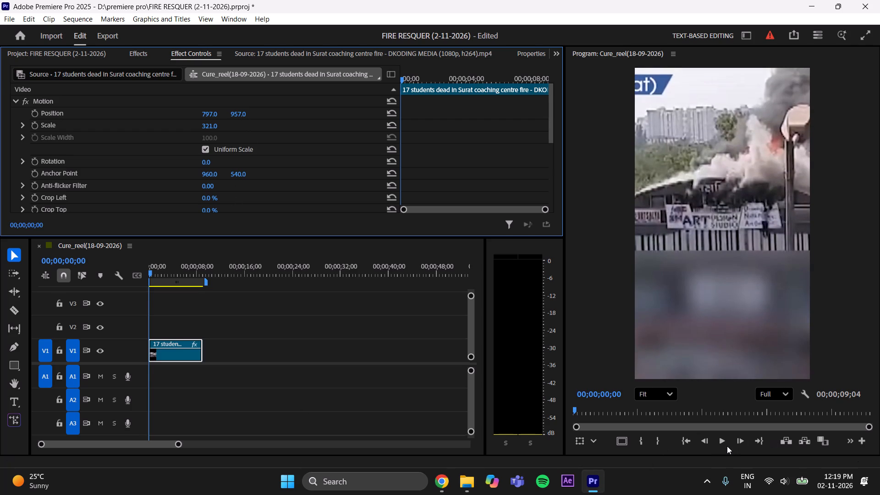
Play through the Surat clip on V1 and trim off its opening so about 00;00;06;14 of it remains.
click(724, 445)
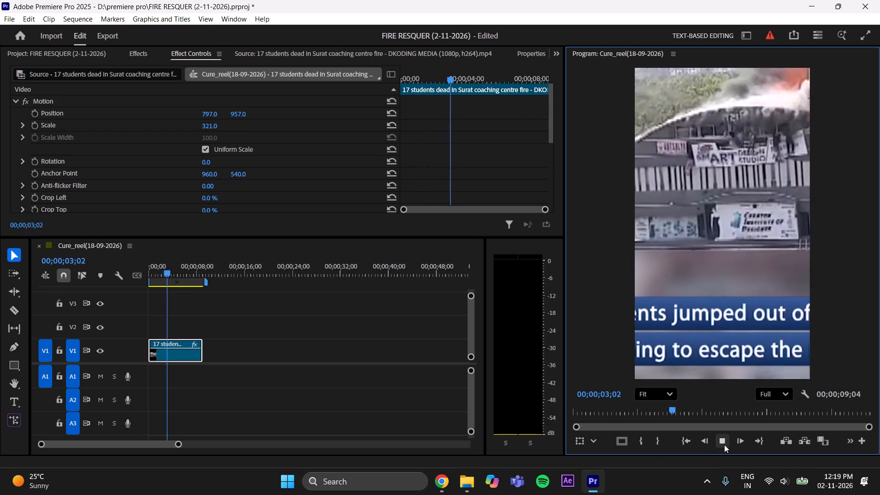
click(724, 445)
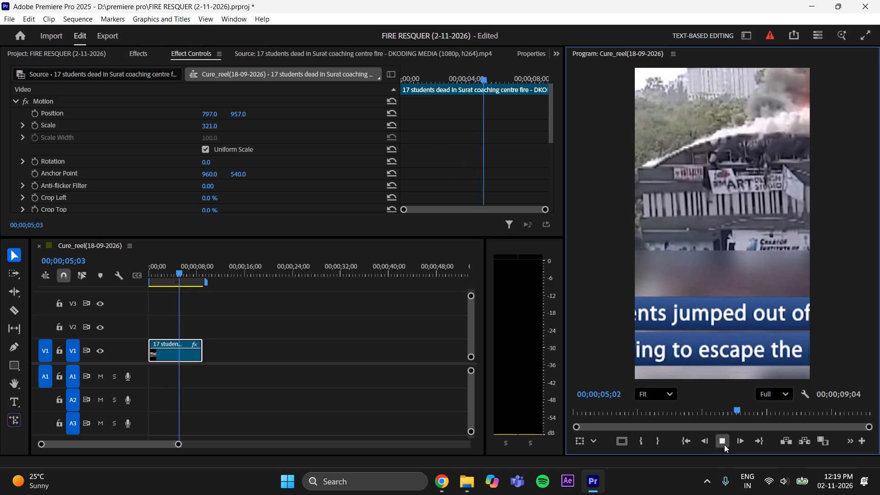
drag(175, 268, 166, 274)
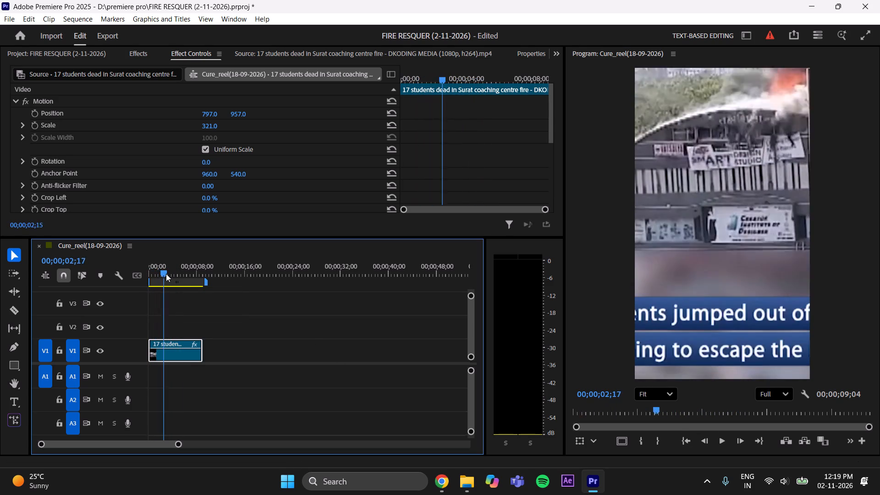
drag(166, 274, 167, 274)
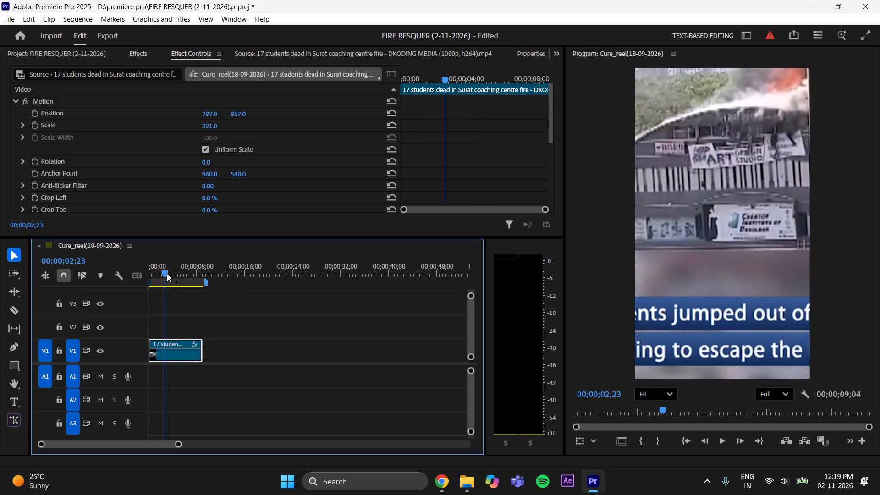
drag(167, 274, 166, 274)
drag(153, 352, 169, 348)
Review the trimmed Surat clip, move it back to the start of V1, and save the project.
click(723, 441)
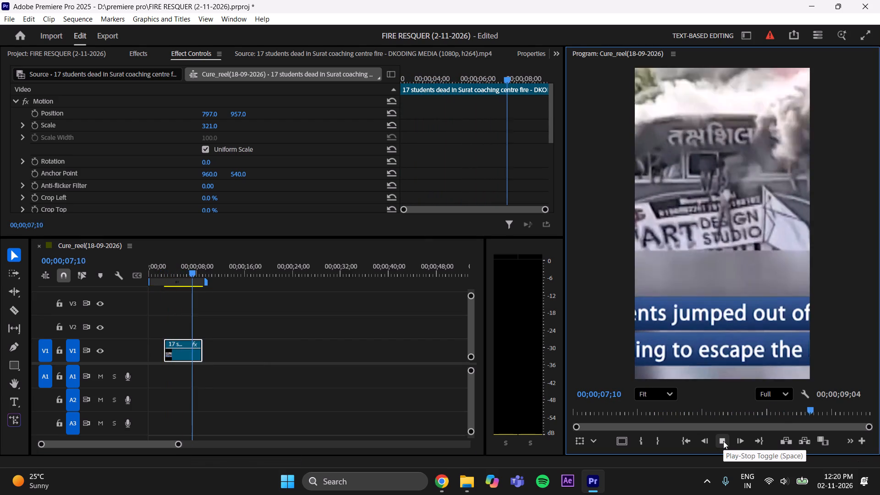
click(723, 441)
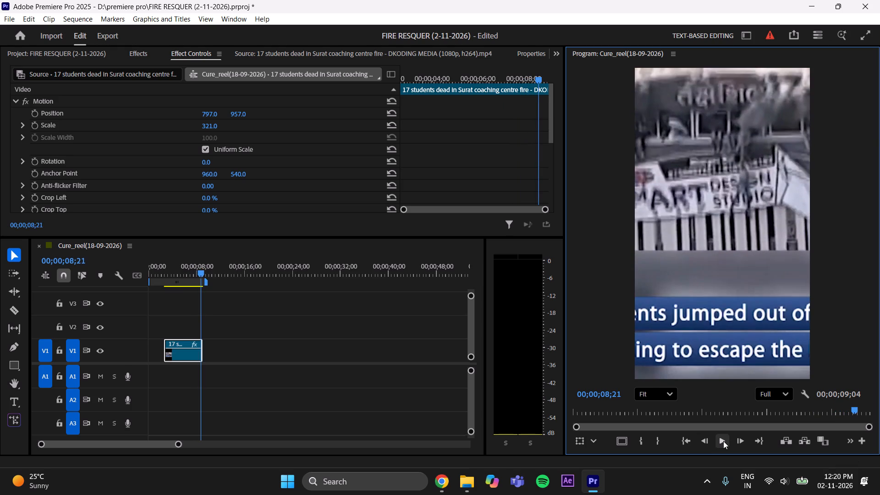
click(723, 441)
click(723, 441)
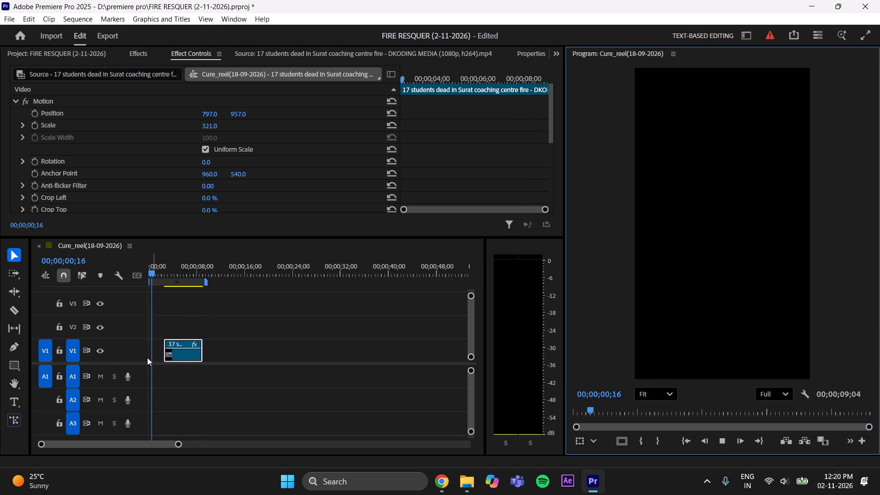
drag(190, 355, 177, 355)
click(225, 353)
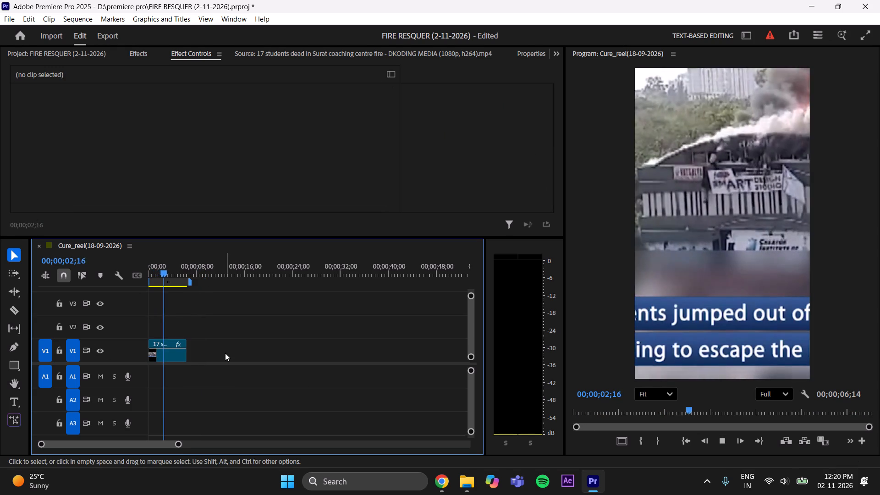
key(ctrl+s)
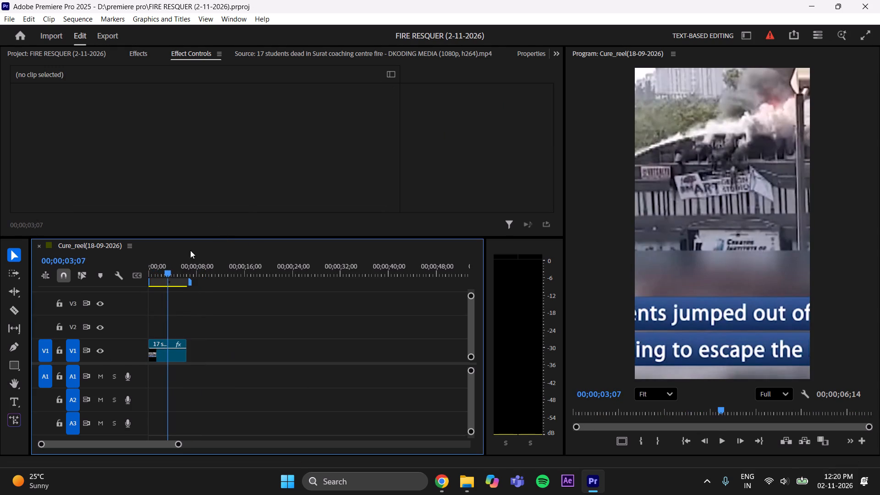
Open the Mundka fire clip from the project media and place only its video on V1 directly after the Surat clip.
drag(160, 272, 106, 277)
click(70, 55)
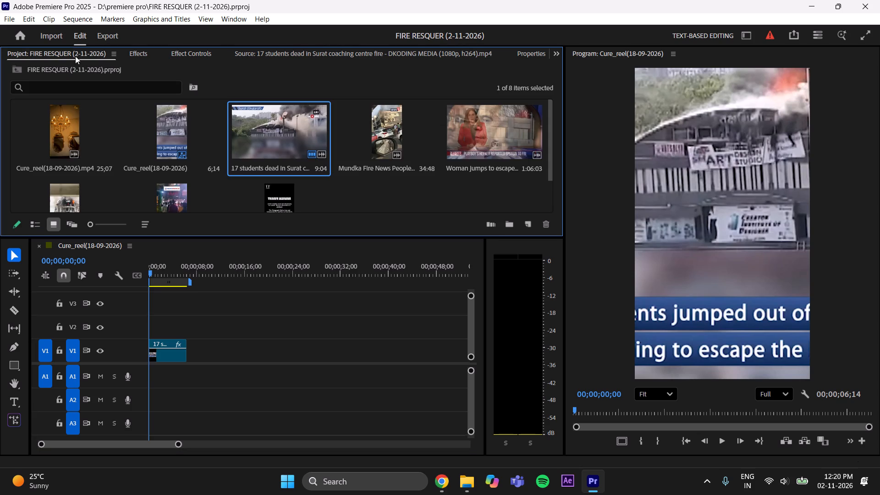
double_click(396, 141)
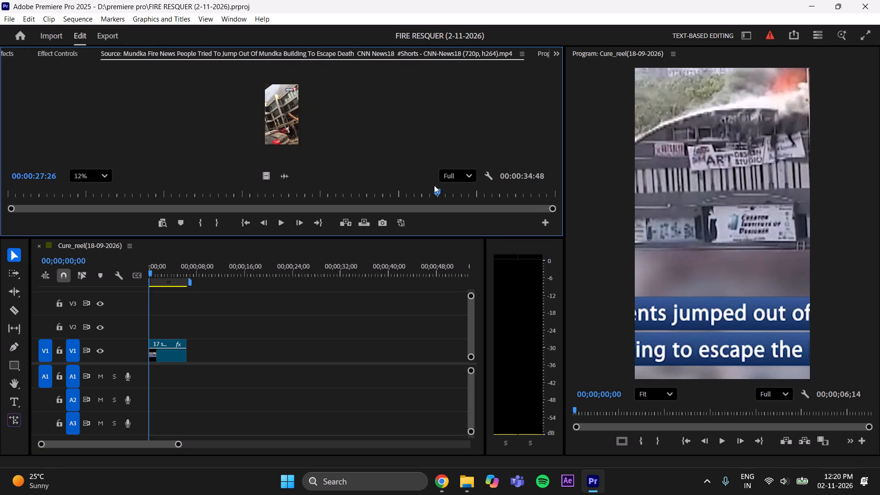
drag(428, 192, 62, 214)
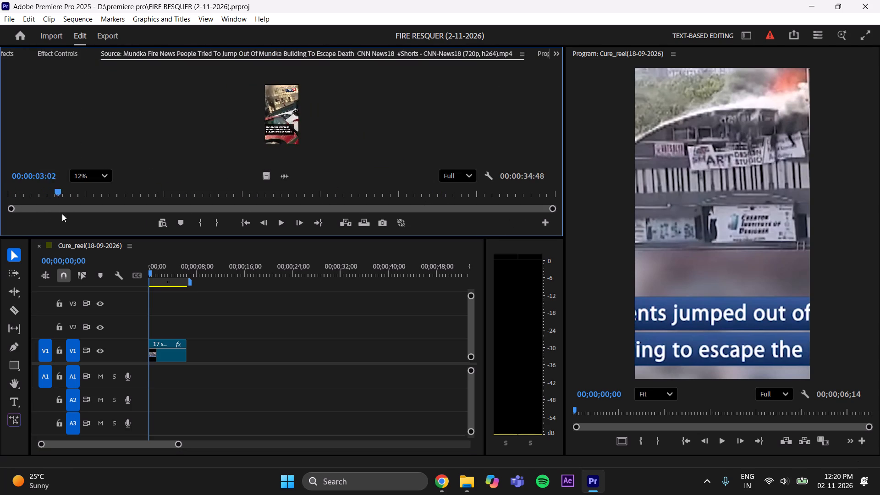
drag(62, 214, 0, 225)
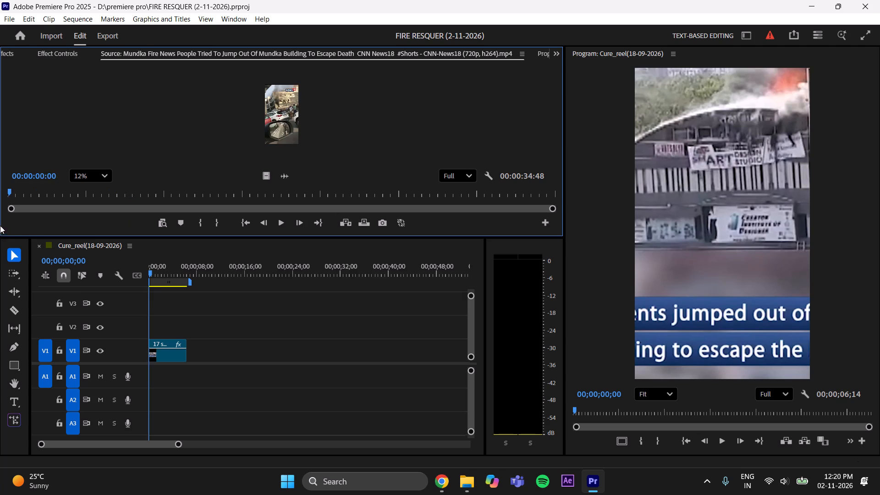
drag(0, 225, 0, 227)
drag(267, 177, 198, 355)
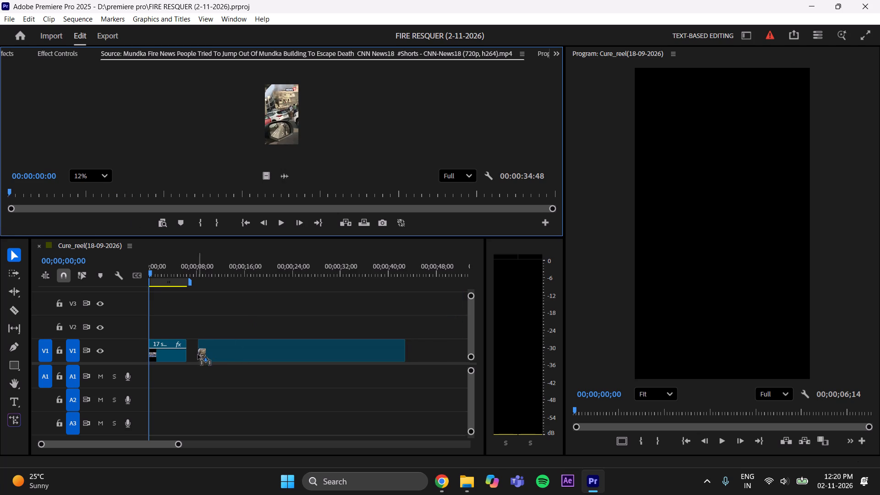
drag(198, 355, 193, 358)
Scale the Mundka clip on V1 to the sequence's frame size.
drag(185, 269, 209, 263)
click(310, 355)
right_click(310, 355)
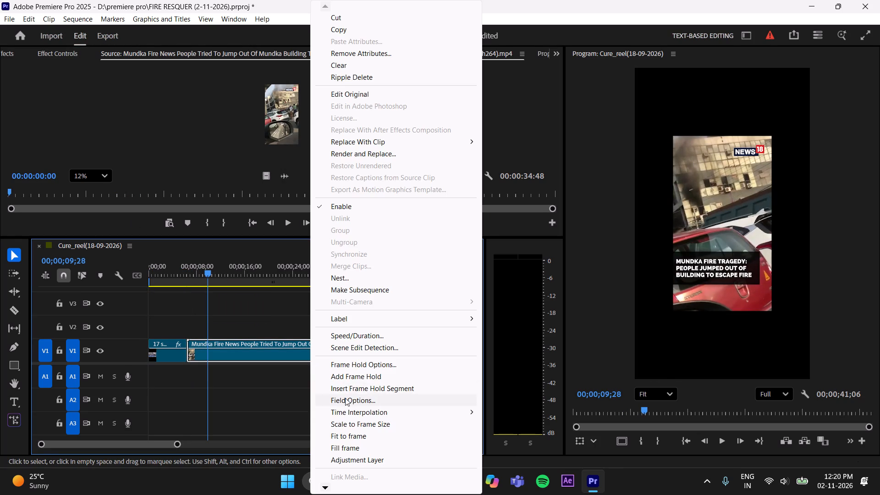
click(351, 421)
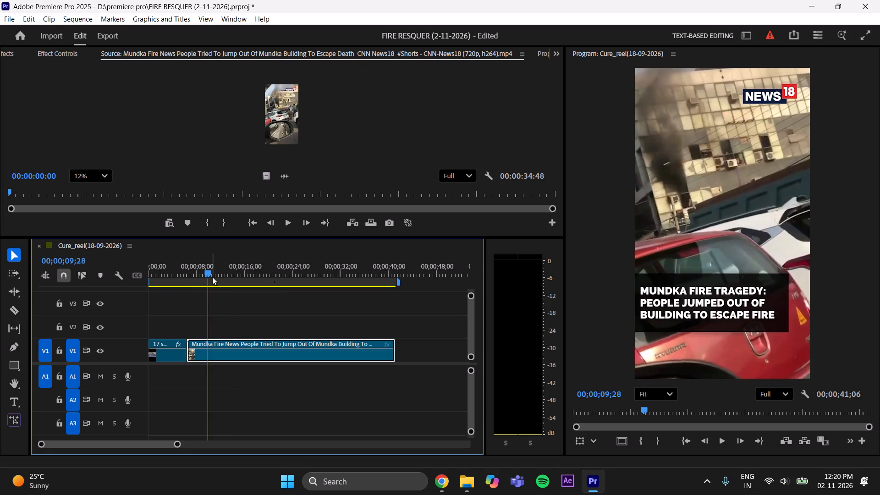
Scrub through the Mundka clip for its useful part and trim its start to 00;00;08;04.
drag(206, 273, 218, 272)
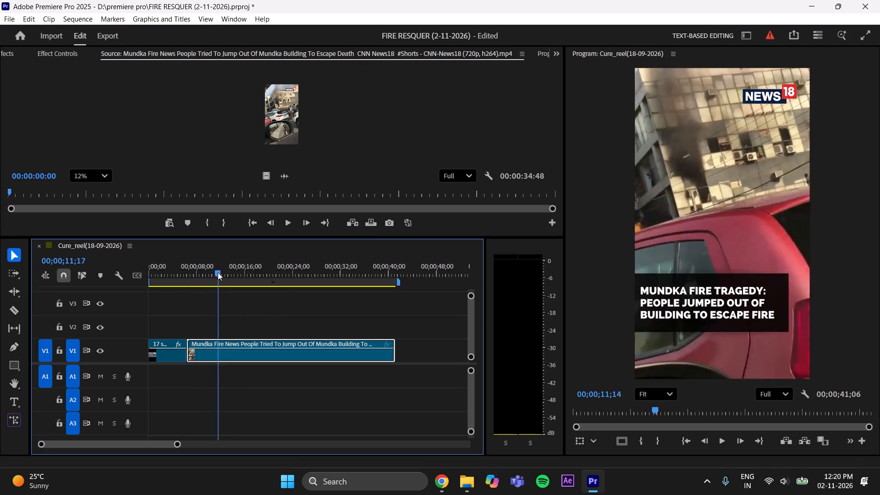
drag(218, 272, 393, 286)
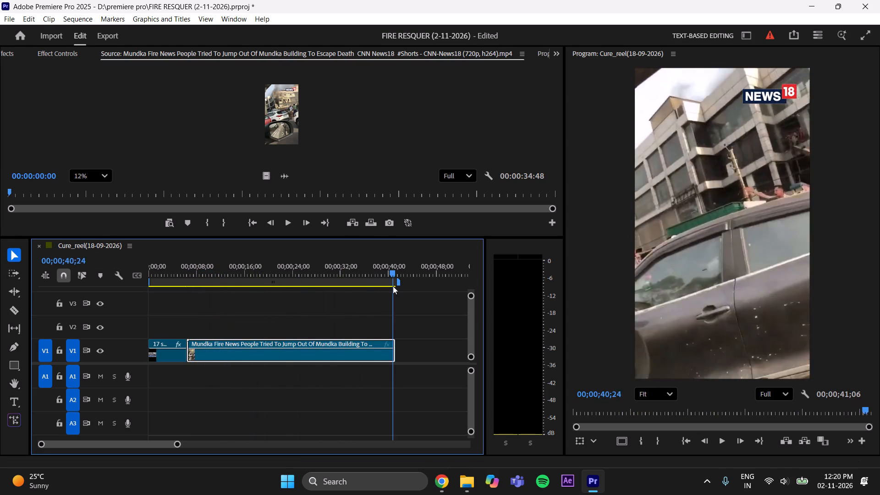
drag(393, 286, 305, 303)
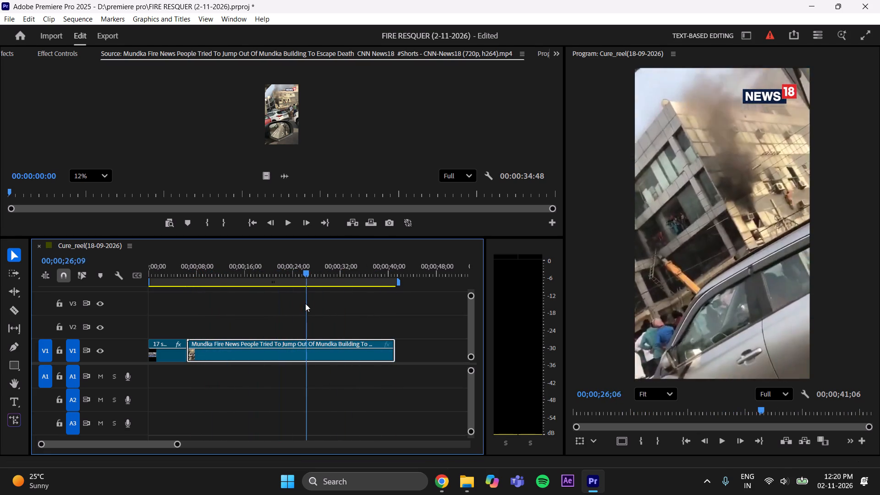
drag(305, 303, 231, 313)
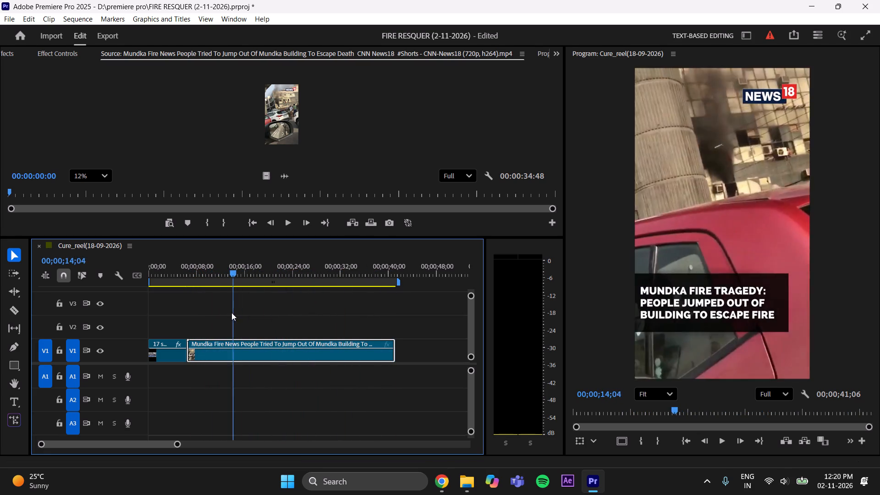
drag(231, 313, 190, 330)
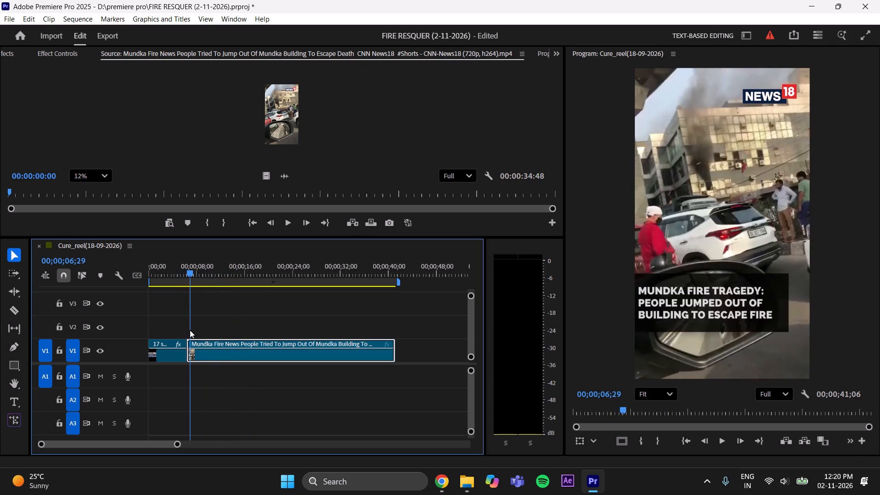
drag(190, 330, 200, 325)
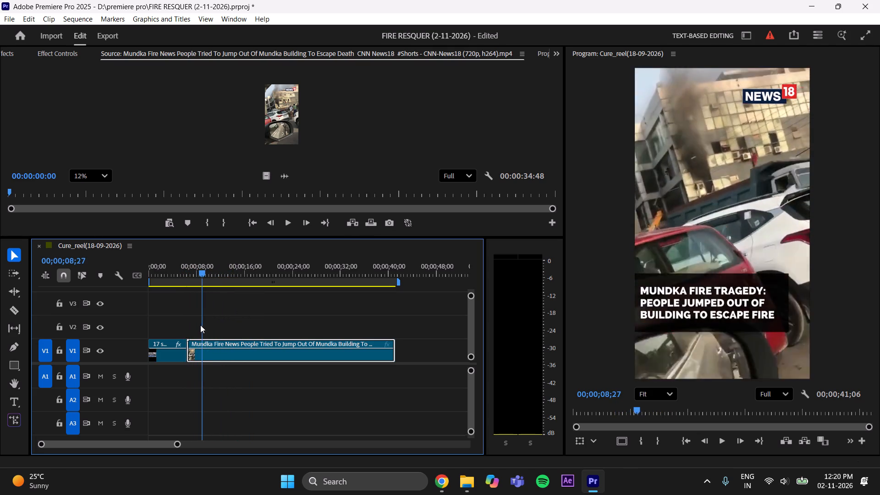
drag(200, 325, 196, 327)
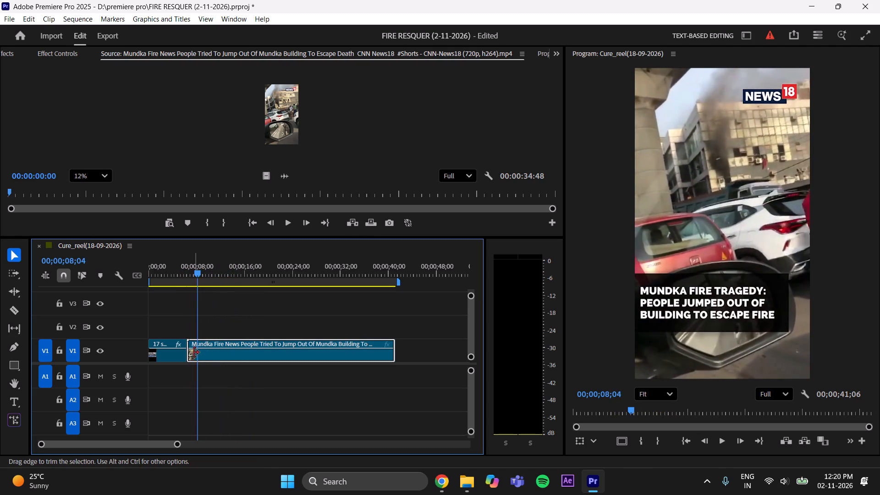
drag(189, 352, 198, 352)
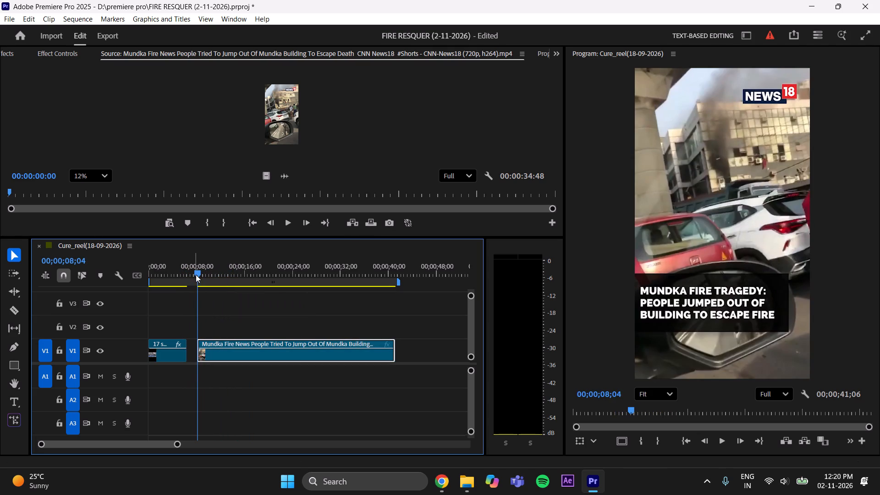
Trim the end of the Mundka clip to 00;00;12;07.
drag(197, 274, 221, 274)
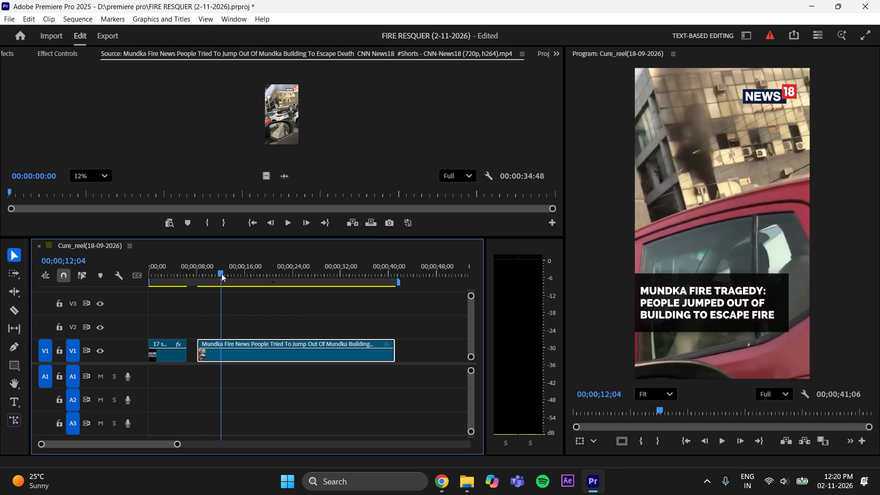
drag(221, 274, 221, 274)
drag(399, 351, 226, 360)
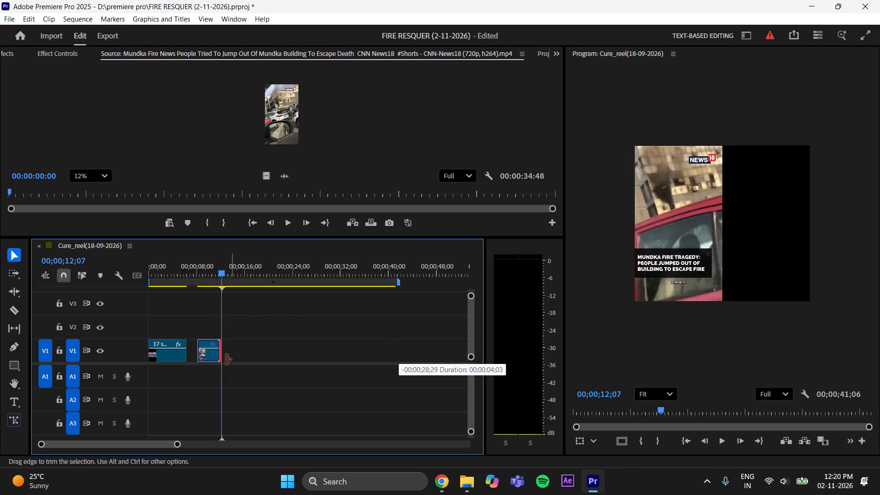
drag(226, 360, 226, 360)
Close the gap by moving the Mundka clip against the end of the Surat clip, and save the project.
drag(209, 356, 201, 360)
click(263, 355)
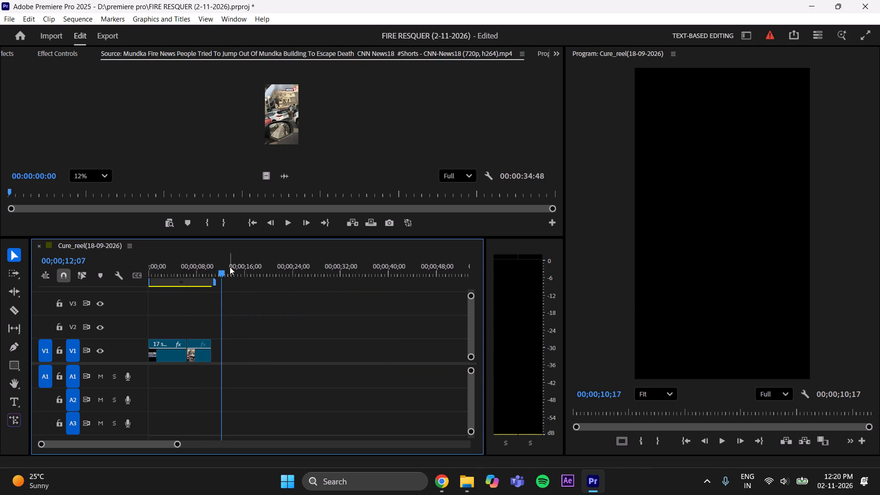
drag(224, 269, 200, 292)
click(280, 337)
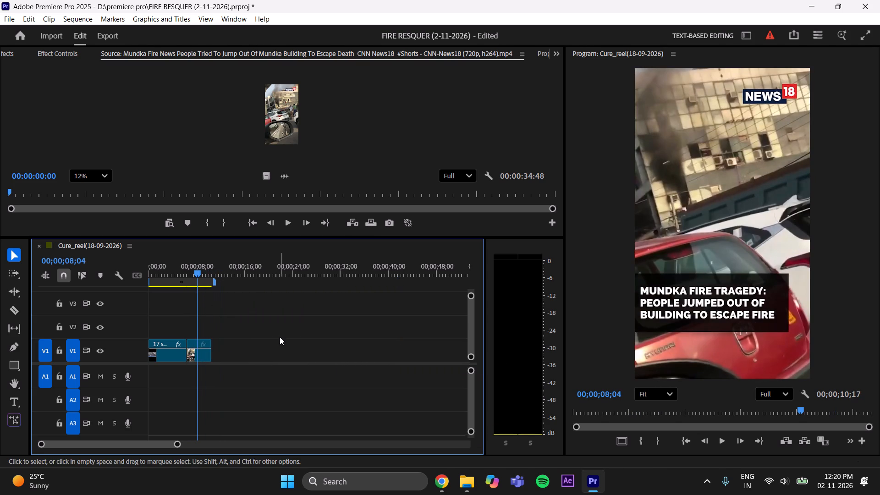
key(ctrl+s)
Shorten the Mundka clip further by trimming its end to 00;00;08;24.
drag(197, 274, 195, 274)
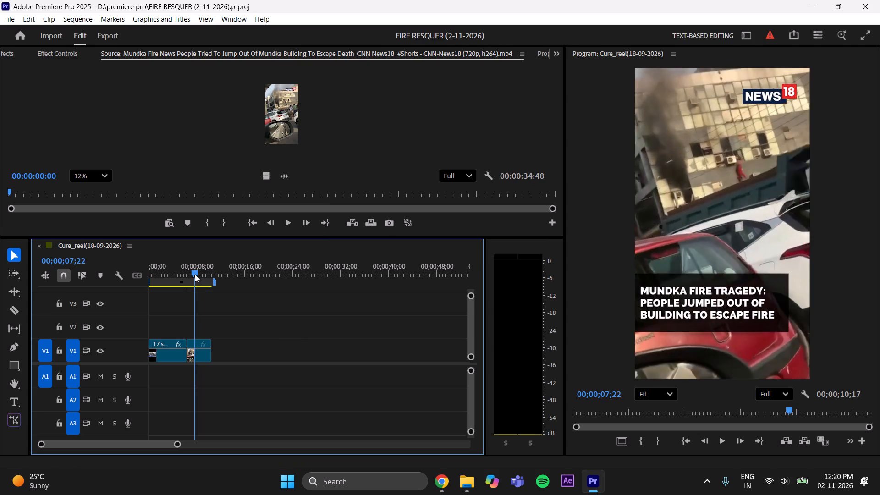
drag(195, 274, 195, 277)
drag(195, 277, 201, 276)
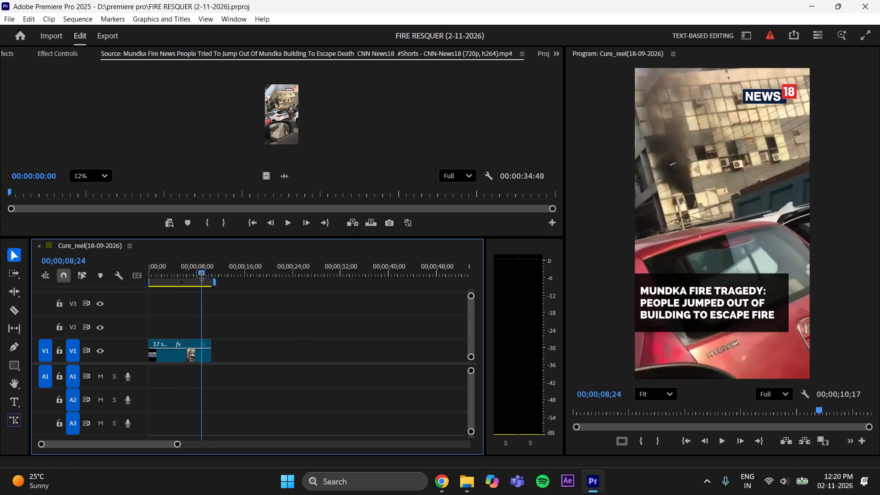
drag(210, 354, 203, 362)
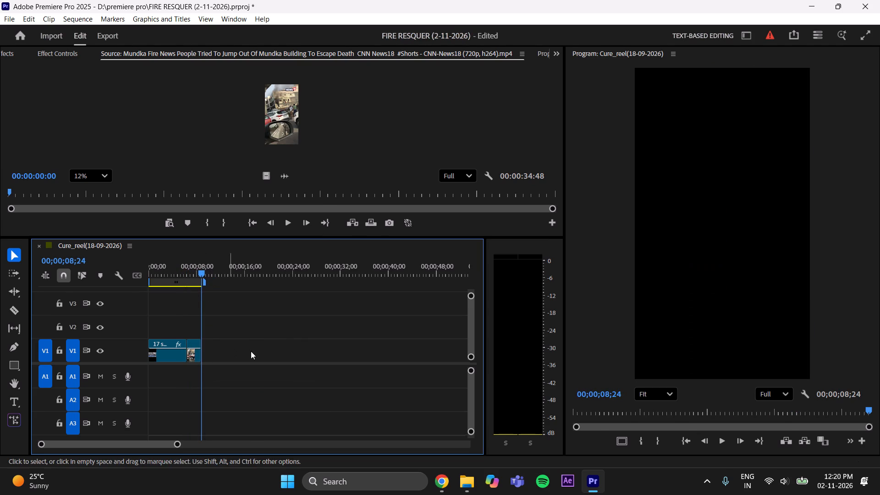
Look through the project media and open the Berlin high-rise fire clip from NBC News in the Source monitor.
click(65, 53)
click(16, 54)
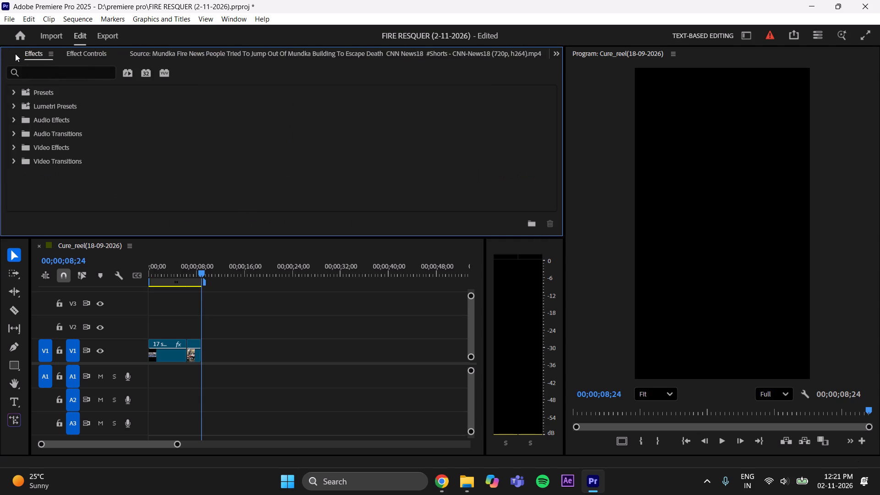
click(15, 54)
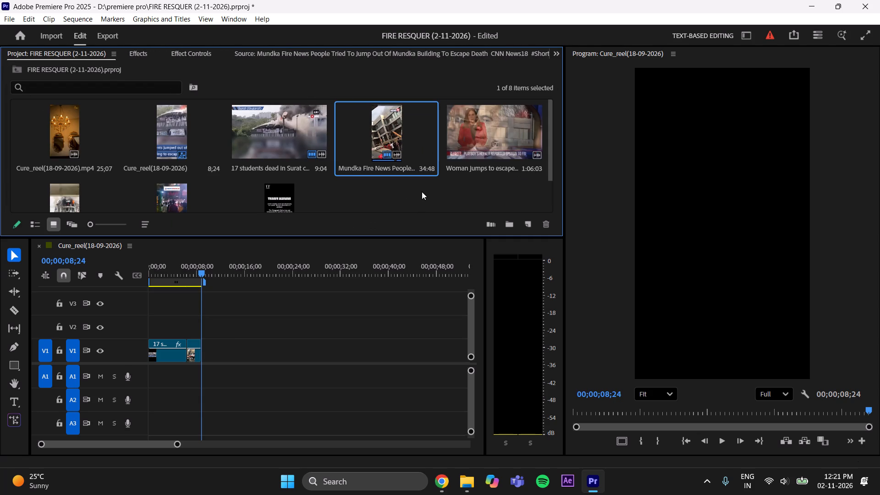
click(422, 189)
scroll(422, 189, down, 1)
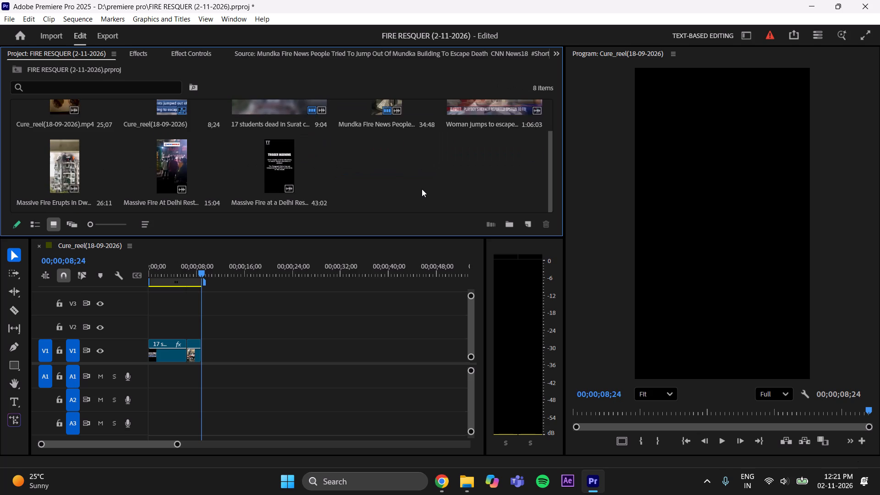
scroll(422, 189, up, 2)
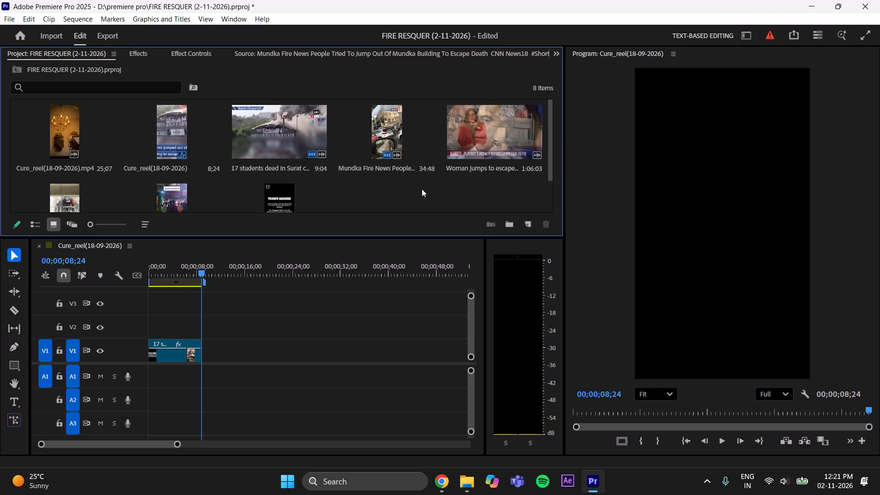
scroll(422, 189, up, 3)
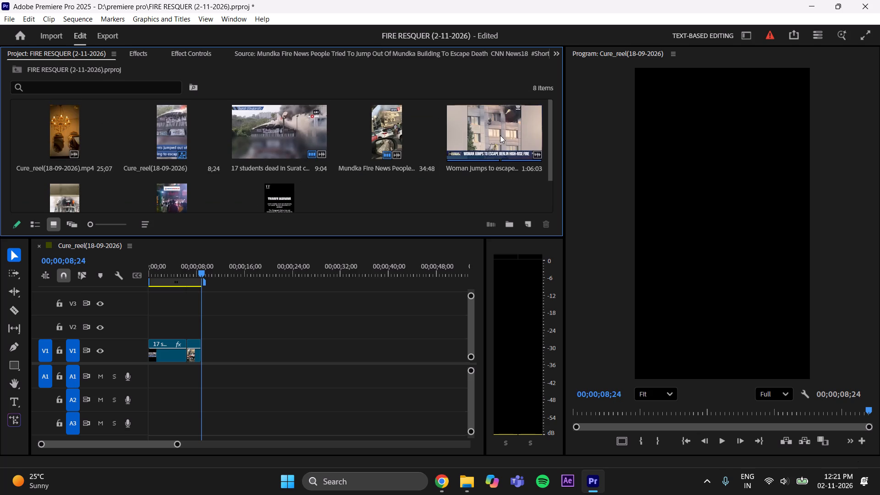
click(500, 135)
click(500, 135)
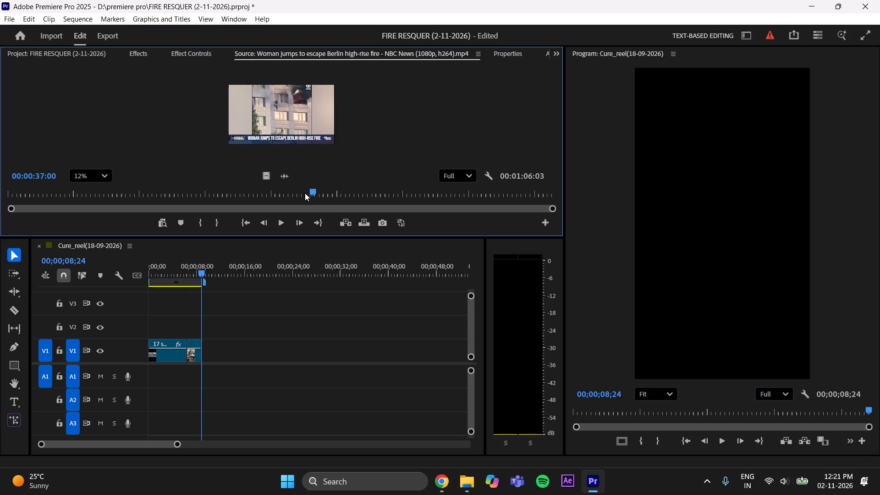
Scrub the Berlin clip for the woman at the window, marking In at about 00:00:28 and Out at 00:00:35:29.
drag(309, 192, 0, 207)
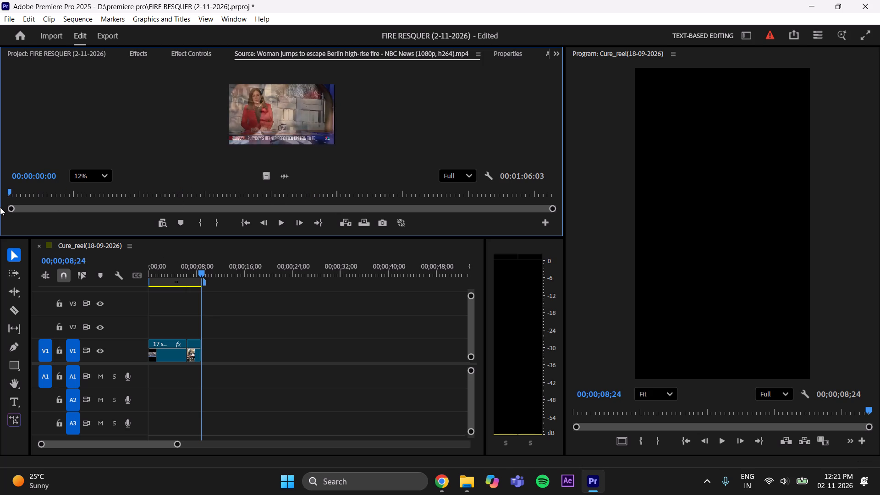
drag(0, 207, 227, 219)
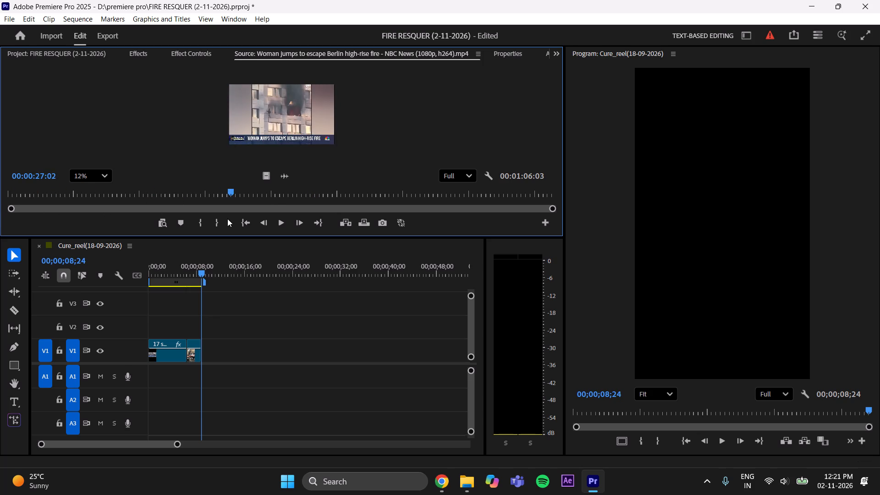
drag(227, 219, 211, 226)
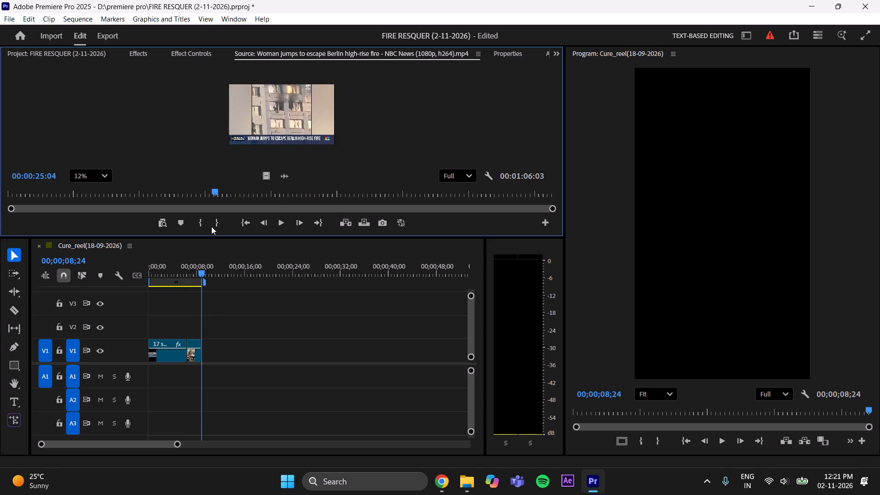
drag(211, 226, 203, 230)
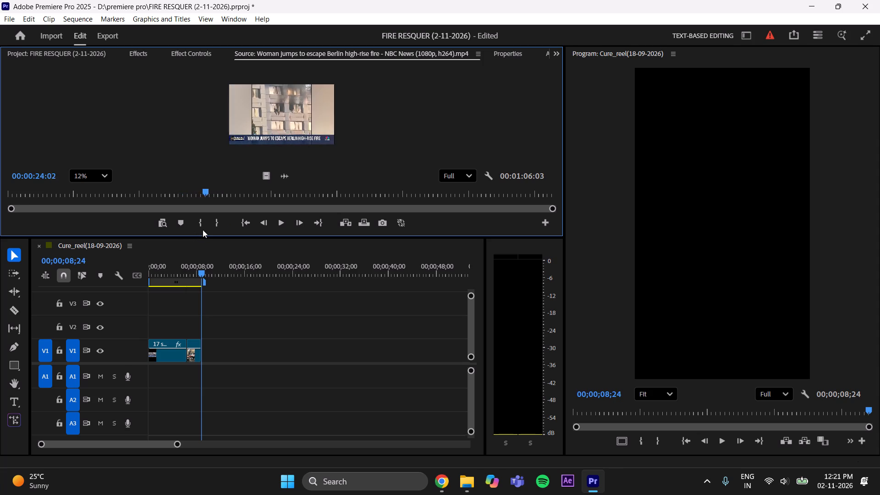
drag(203, 230, 267, 212)
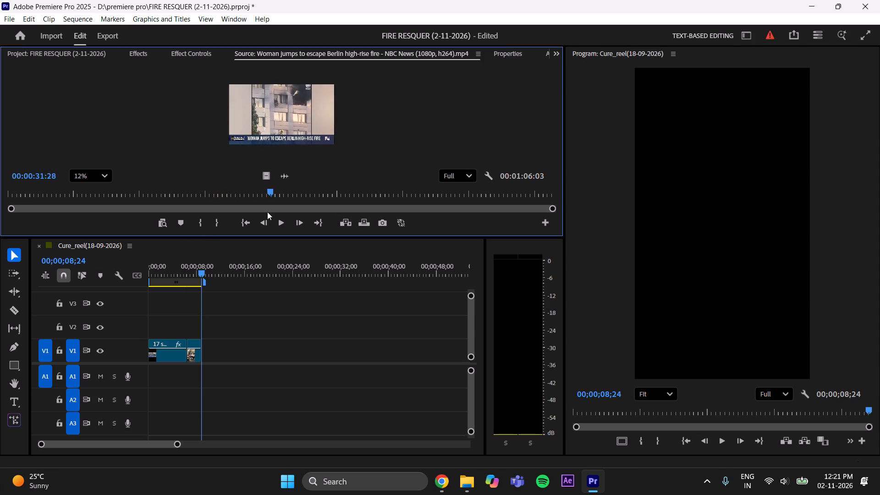
drag(267, 212, 336, 273)
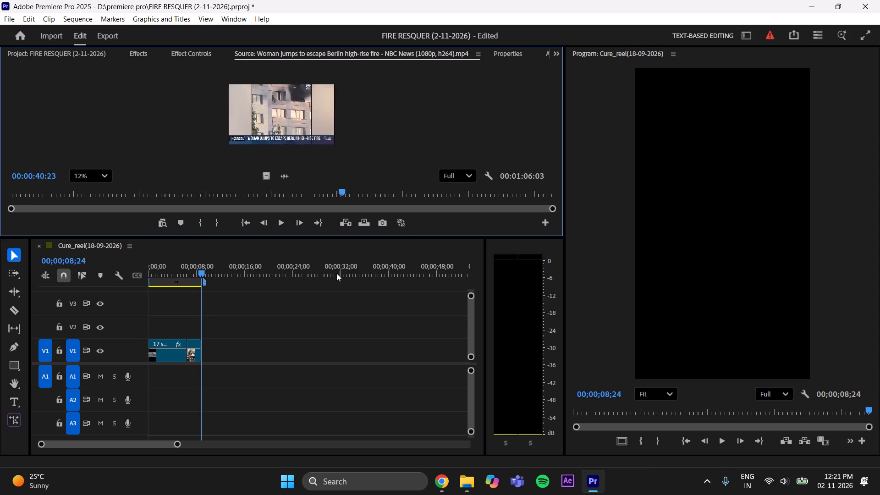
drag(336, 273, 231, 285)
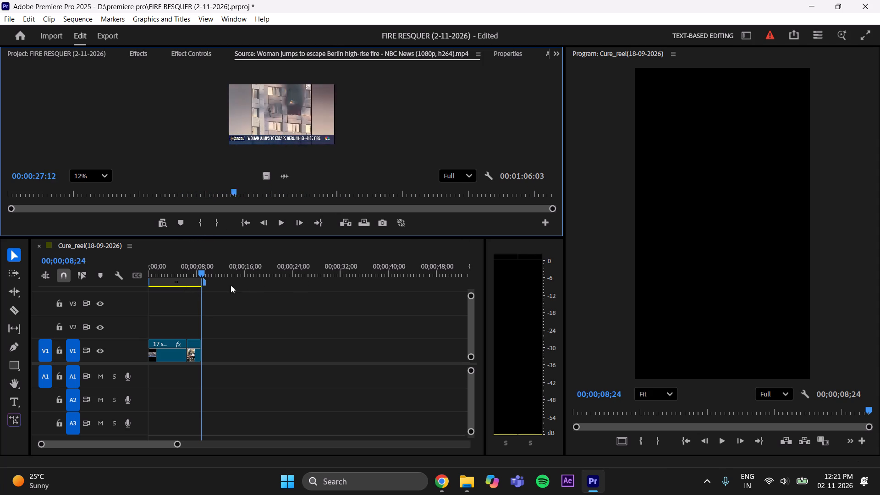
drag(231, 285, 236, 286)
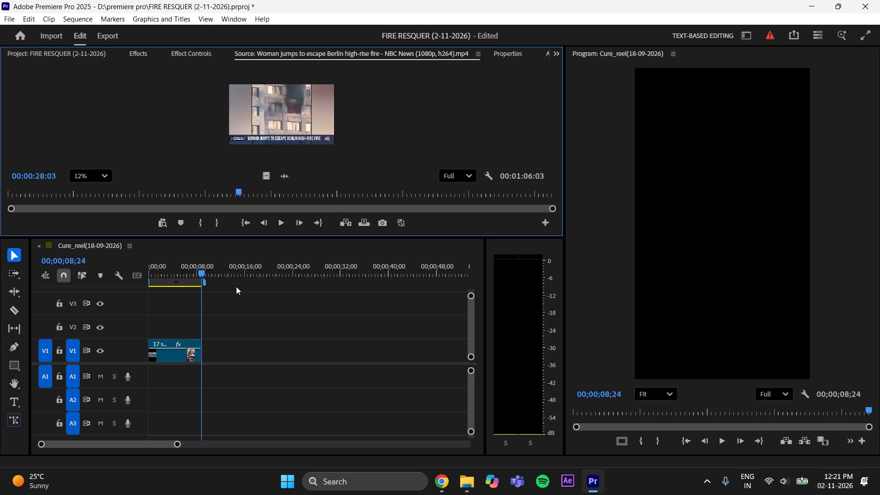
drag(236, 286, 239, 286)
click(199, 227)
drag(244, 193, 255, 193)
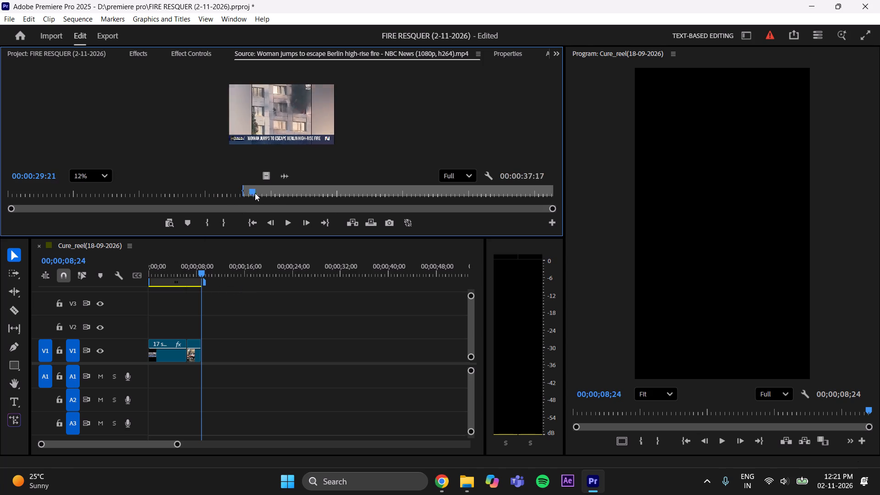
drag(255, 193, 305, 181)
click(222, 224)
Place the marked Berlin section on V1 directly against the end of the Mundka clip at 00;00;08;24.
drag(269, 178, 234, 359)
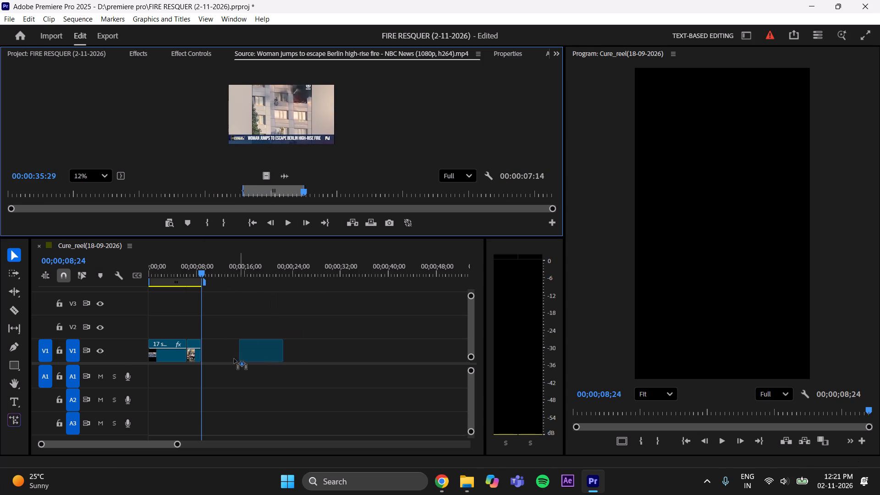
drag(234, 359, 206, 357)
Apply Scale to Frame Size to the Berlin clip on V1.
click(222, 357)
right_click(222, 357)
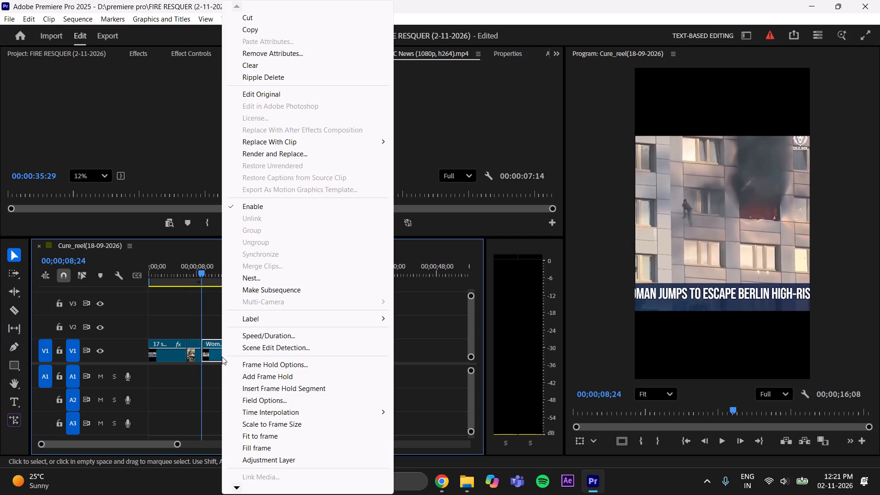
click(242, 418)
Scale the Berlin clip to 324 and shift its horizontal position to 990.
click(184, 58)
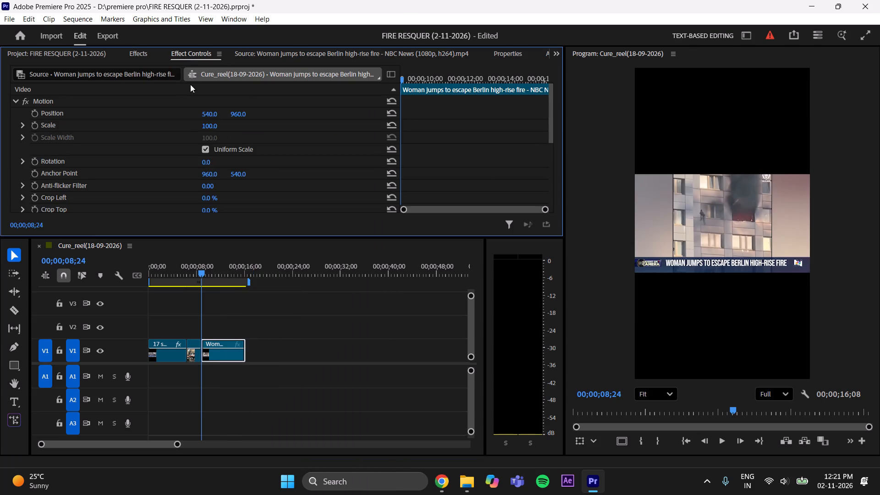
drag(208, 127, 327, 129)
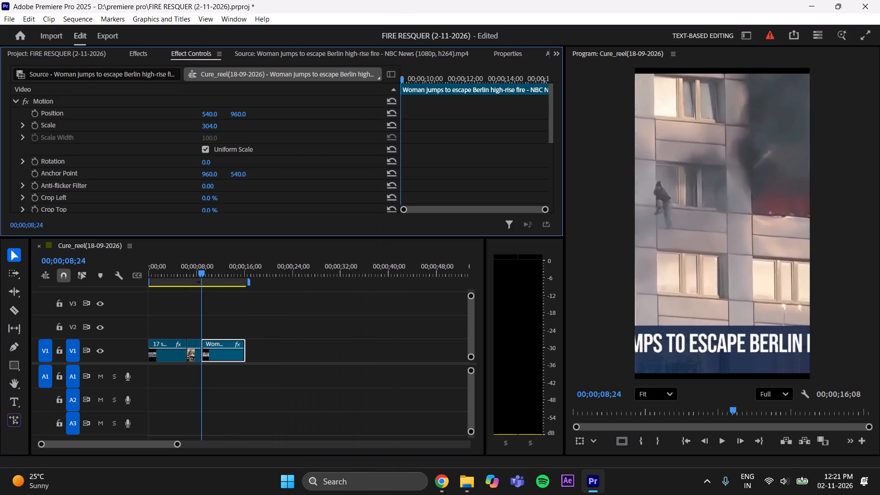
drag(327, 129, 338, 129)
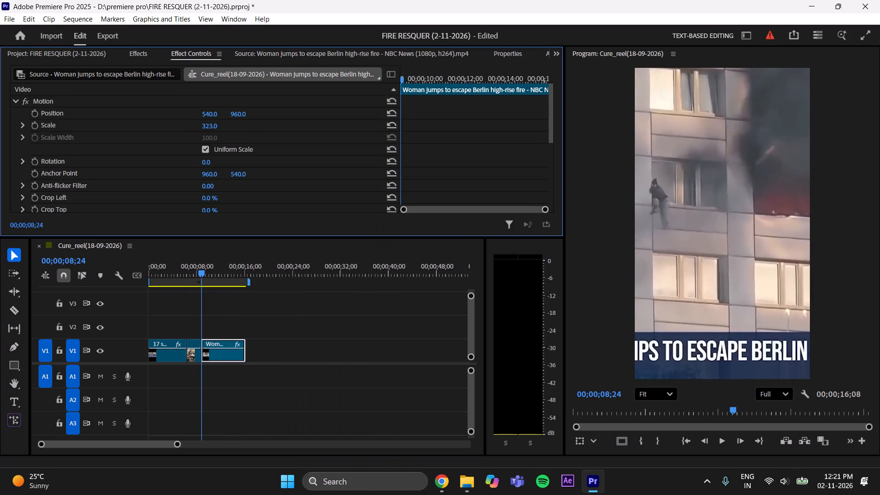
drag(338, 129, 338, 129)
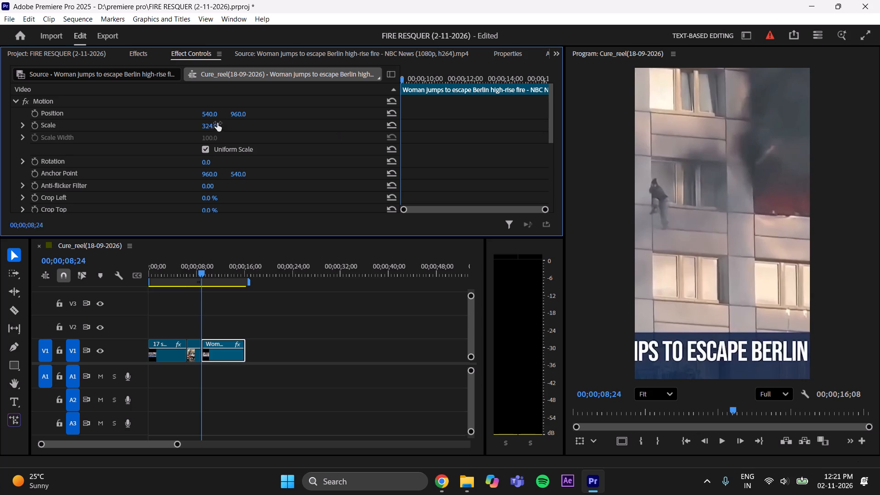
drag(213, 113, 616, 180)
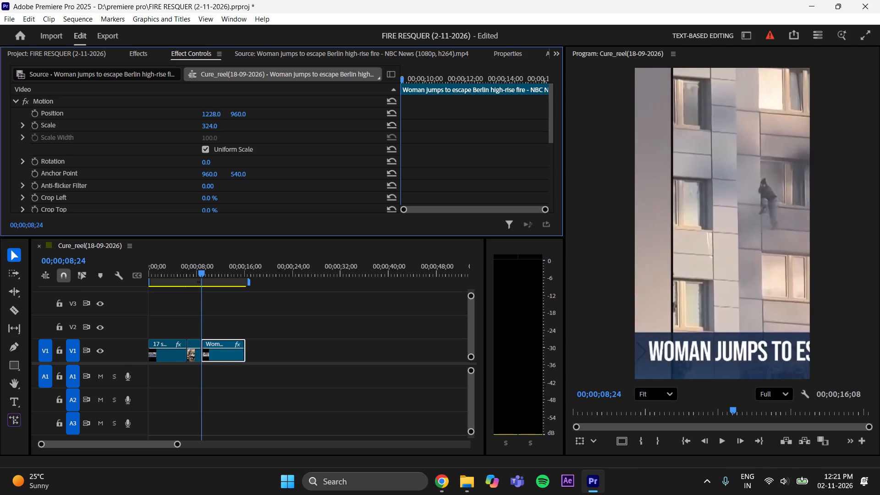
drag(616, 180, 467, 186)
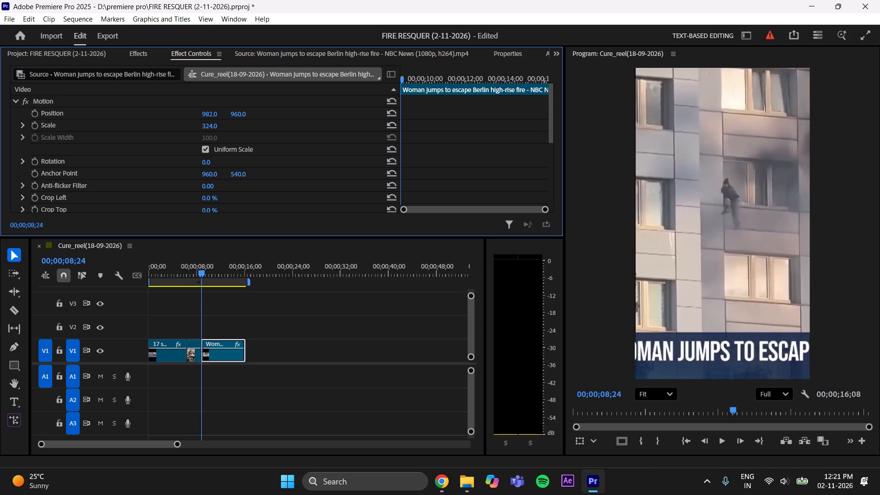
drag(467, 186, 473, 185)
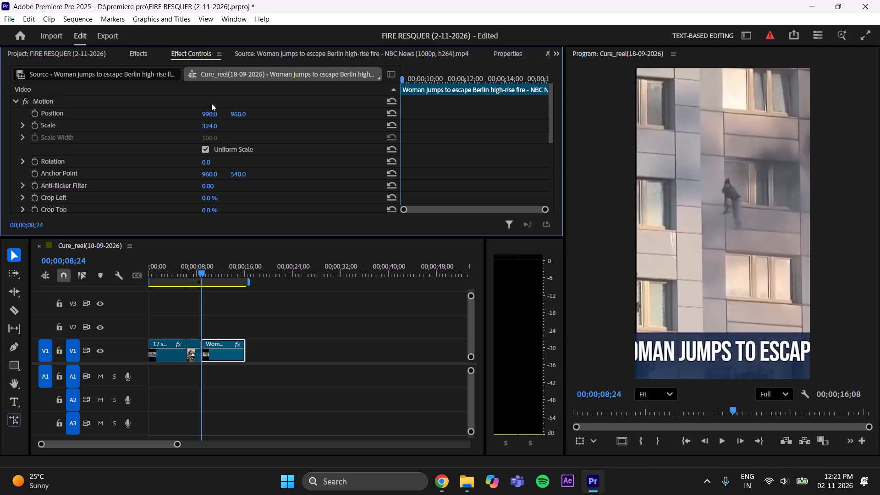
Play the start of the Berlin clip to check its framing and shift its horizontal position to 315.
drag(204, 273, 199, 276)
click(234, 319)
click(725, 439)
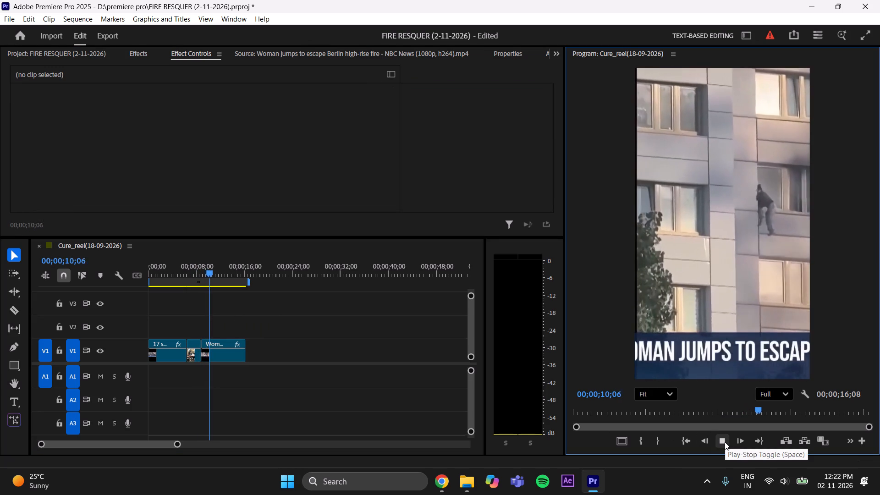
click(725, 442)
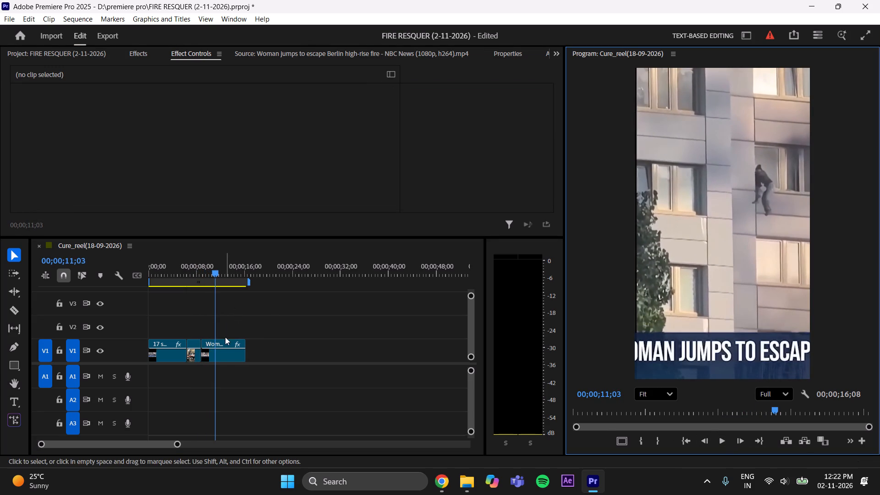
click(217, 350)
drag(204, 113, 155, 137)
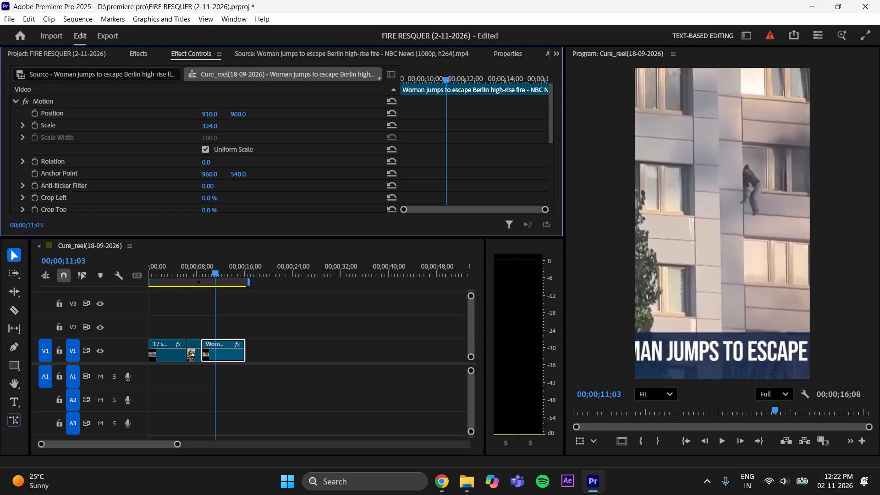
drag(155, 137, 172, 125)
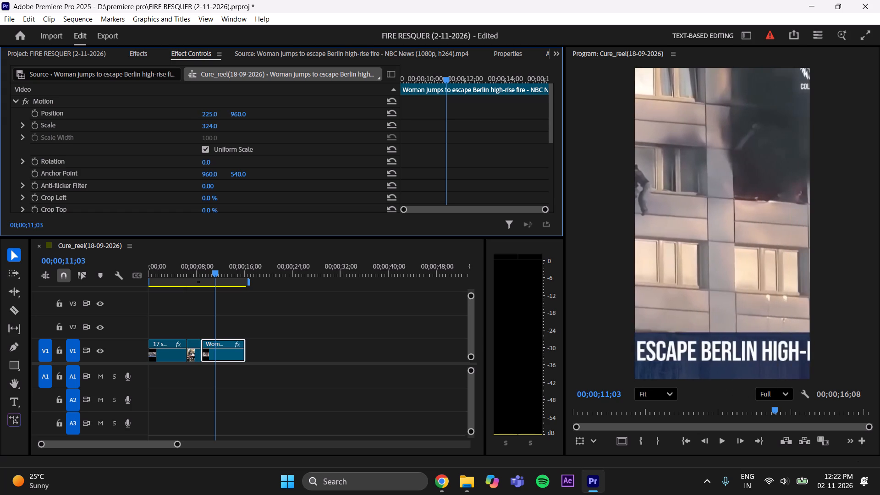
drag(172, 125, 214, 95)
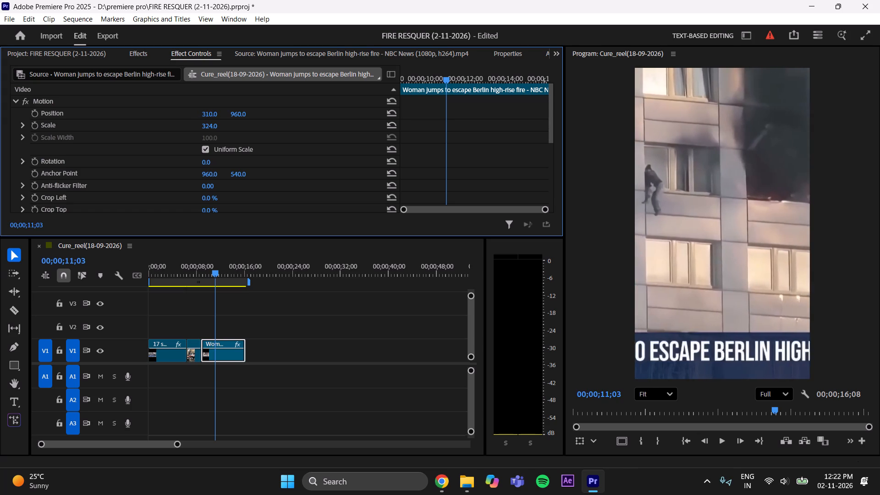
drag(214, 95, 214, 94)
Enlarge the Berlin clip to scale 474 and set its position to 543, 1294 so the climbing woman is framed.
drag(217, 126, 298, 88)
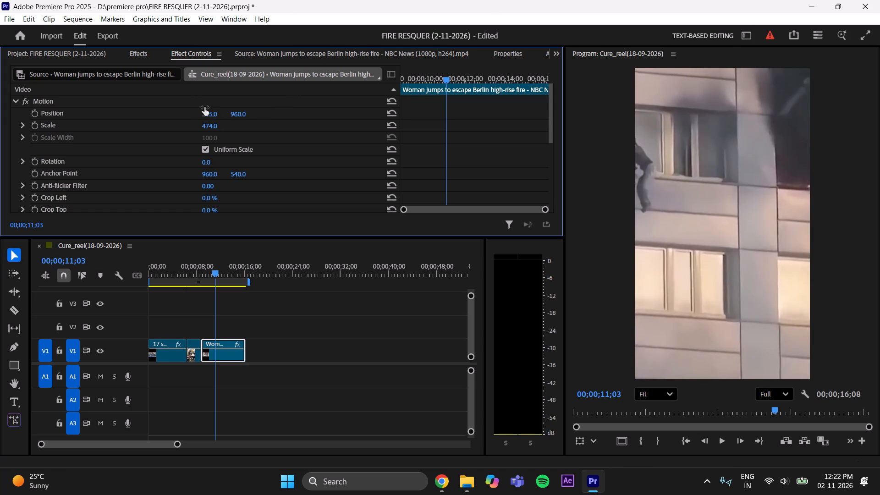
drag(240, 111, 459, 121)
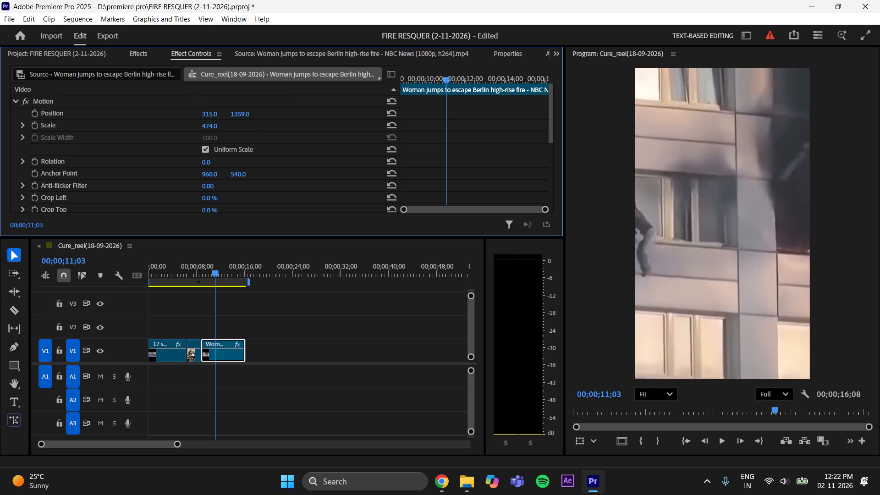
drag(459, 121, 434, 121)
drag(209, 111, 328, 140)
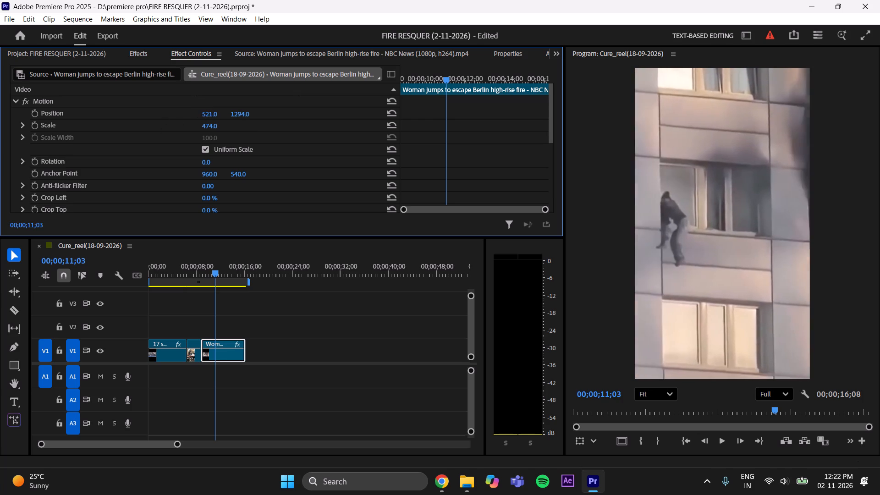
drag(328, 140, 522, 139)
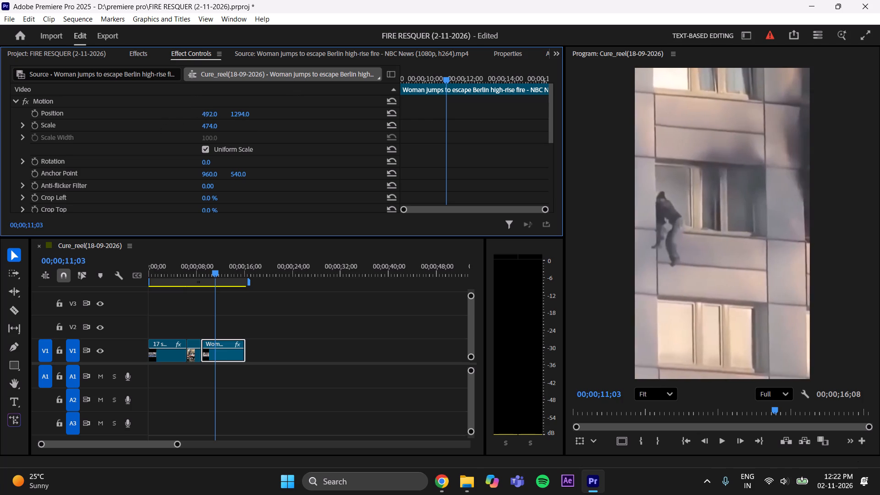
drag(522, 139, 558, 153)
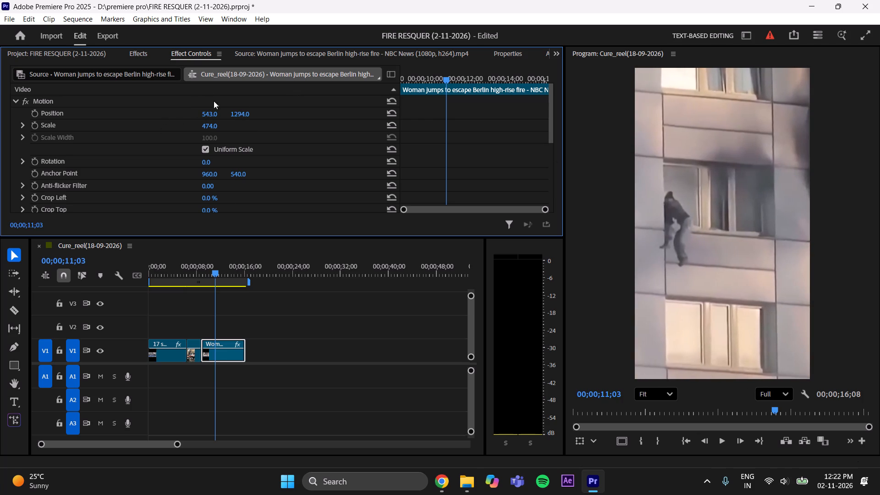
drag(215, 270, 209, 275)
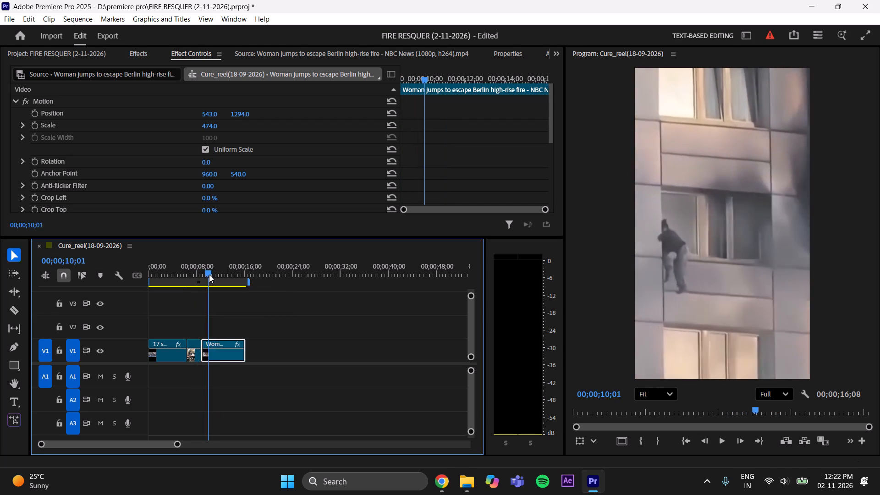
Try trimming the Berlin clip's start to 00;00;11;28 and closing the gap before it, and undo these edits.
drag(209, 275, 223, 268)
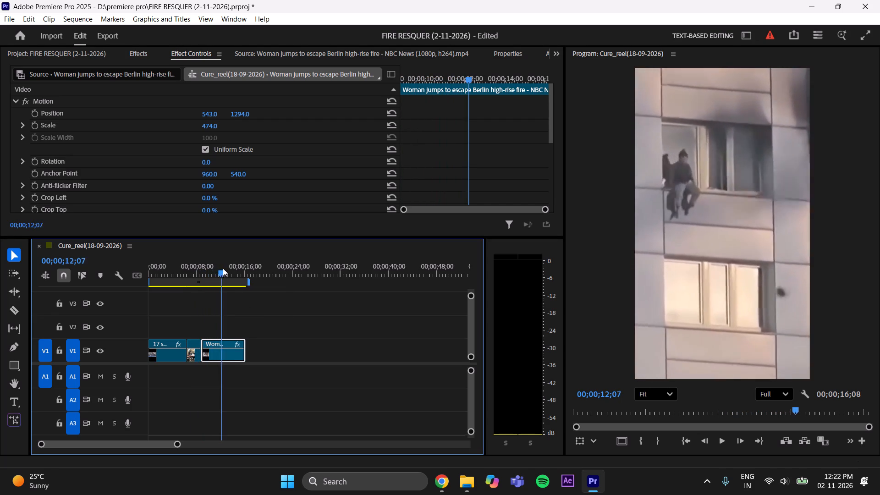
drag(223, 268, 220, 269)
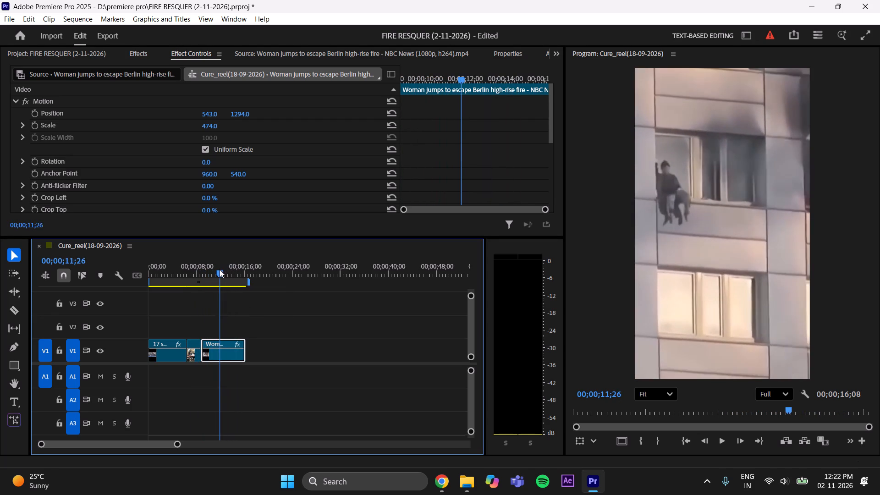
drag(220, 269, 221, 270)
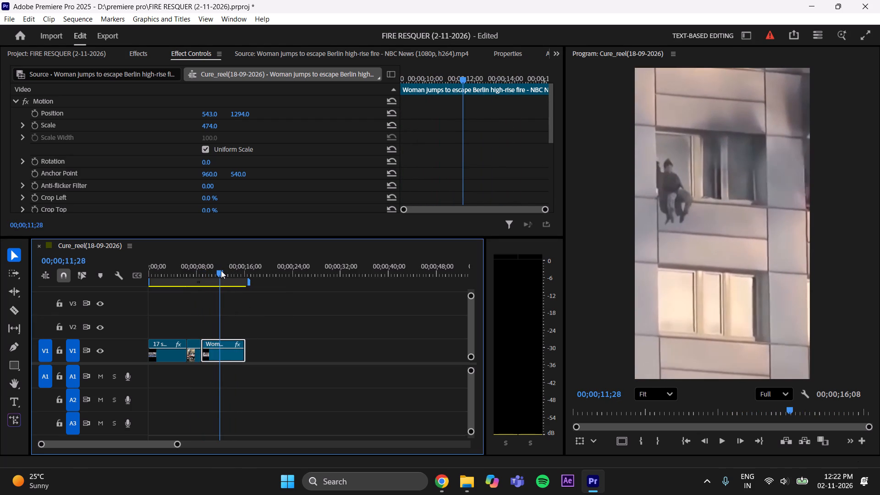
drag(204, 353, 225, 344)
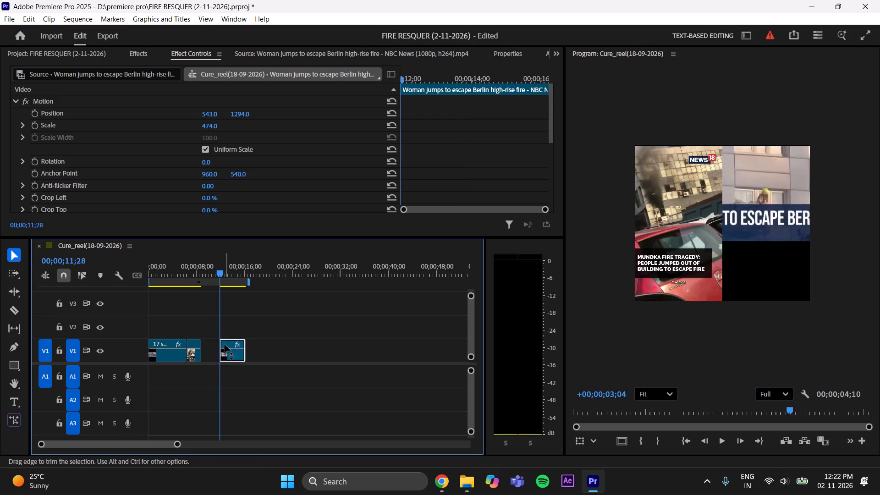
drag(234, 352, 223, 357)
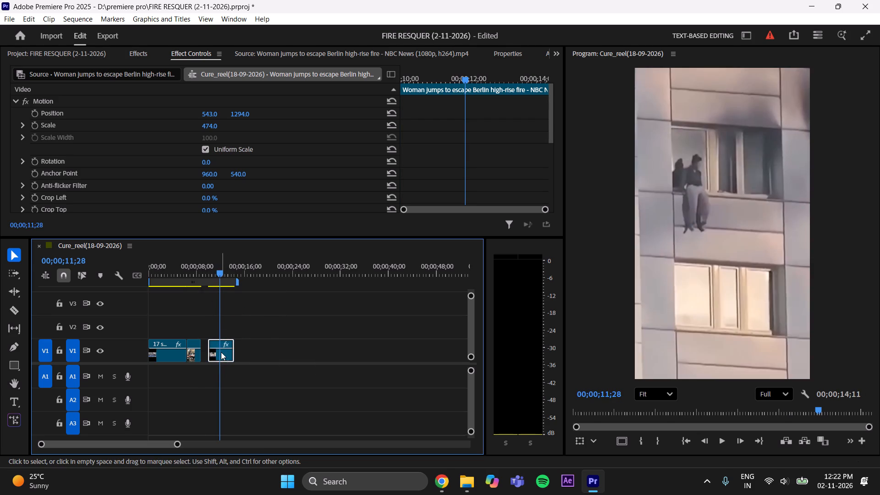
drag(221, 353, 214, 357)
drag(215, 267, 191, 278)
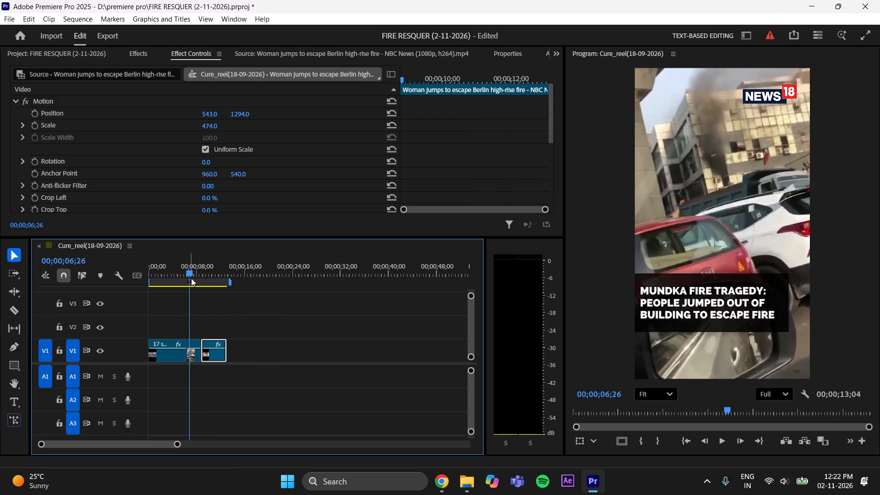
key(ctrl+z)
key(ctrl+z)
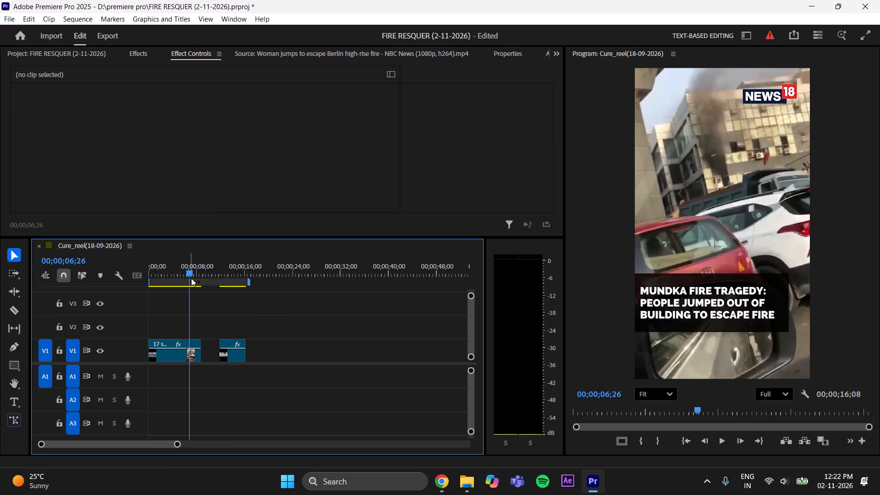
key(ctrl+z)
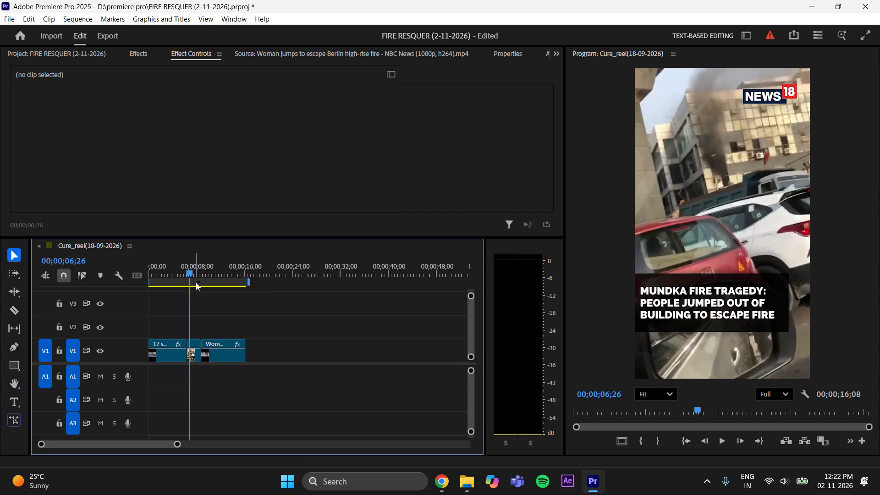
Trim the Berlin clip's start to 00;00;12;10 and move it against the end of the Mundka clip on V1.
drag(190, 277, 246, 264)
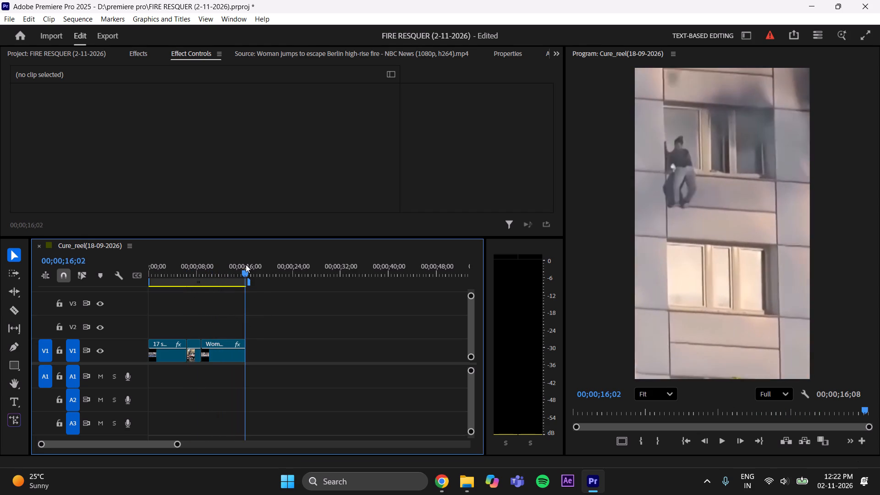
drag(246, 264, 215, 282)
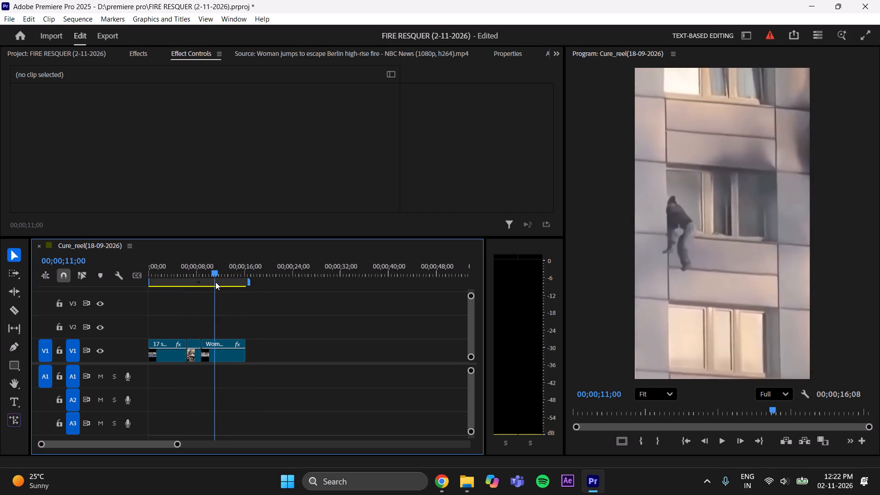
drag(215, 282, 224, 280)
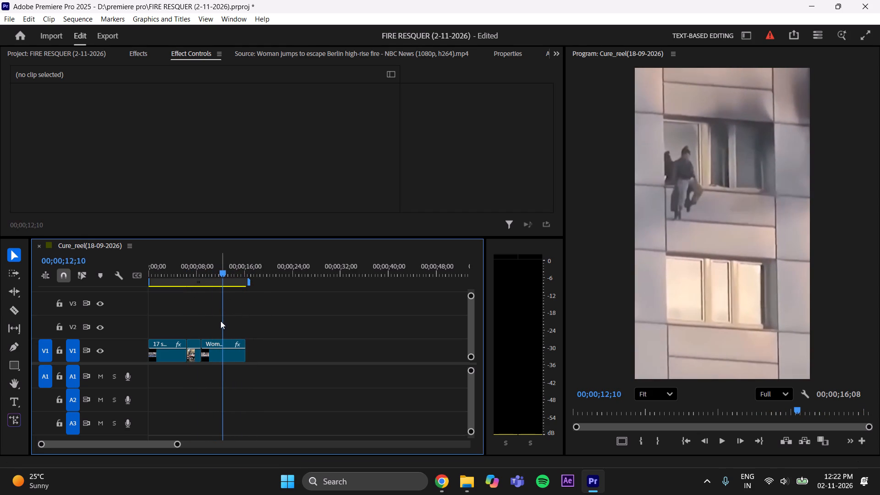
drag(203, 355, 227, 346)
drag(235, 355, 219, 361)
drag(214, 264, 196, 275)
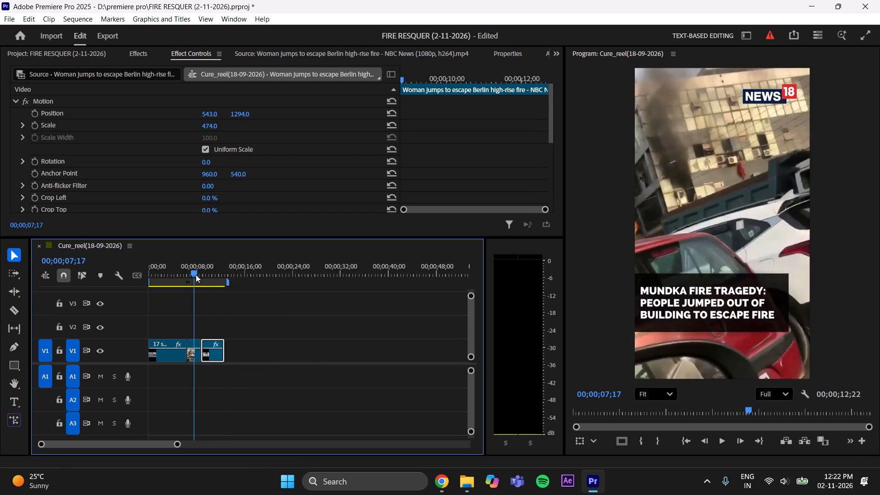
Keyframe the Berlin clip's Position at 00;00;11;00 and shift it horizontally at 00;00;12;01 to pan from the woman to the burning window.
drag(196, 275, 220, 268)
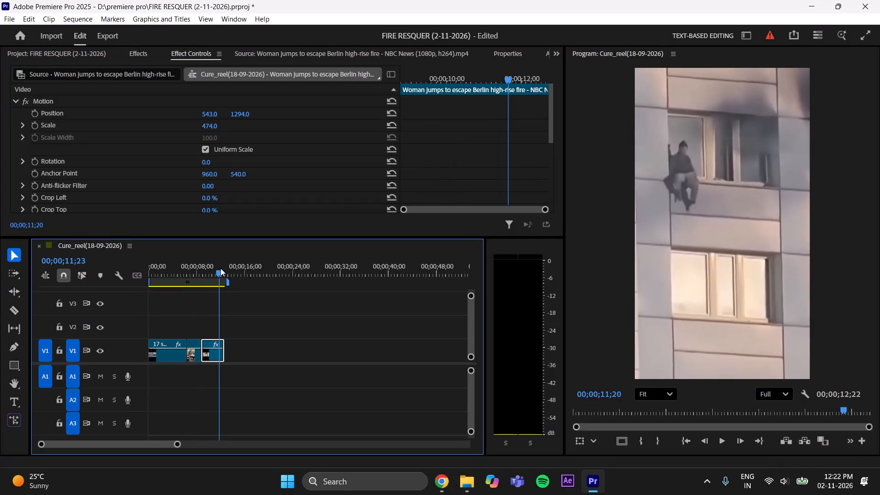
drag(220, 268, 218, 269)
click(212, 353)
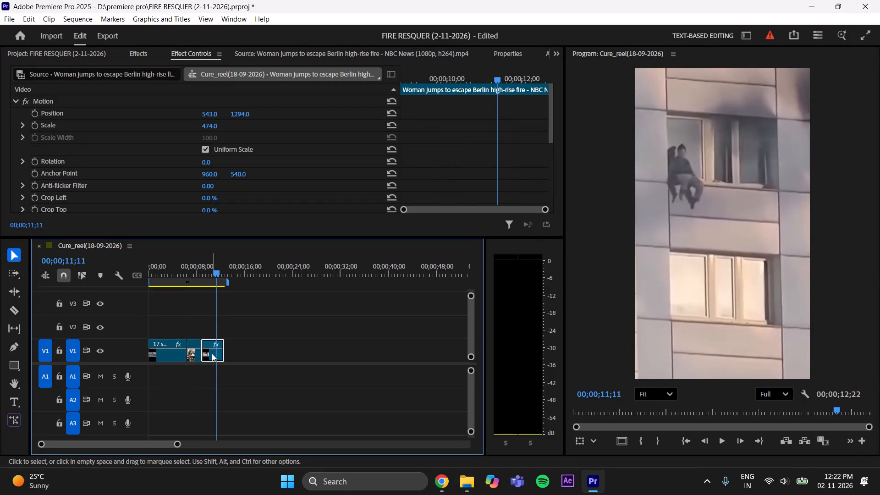
click(214, 271)
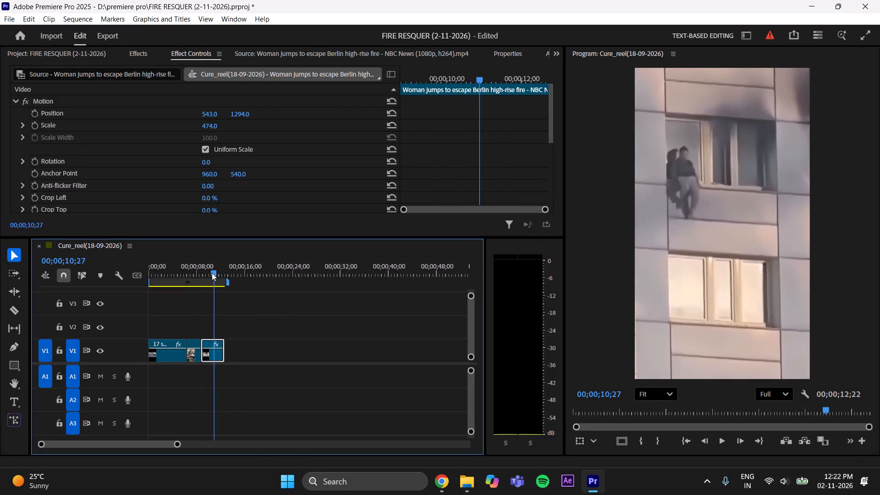
click(39, 115)
drag(209, 267, 213, 267)
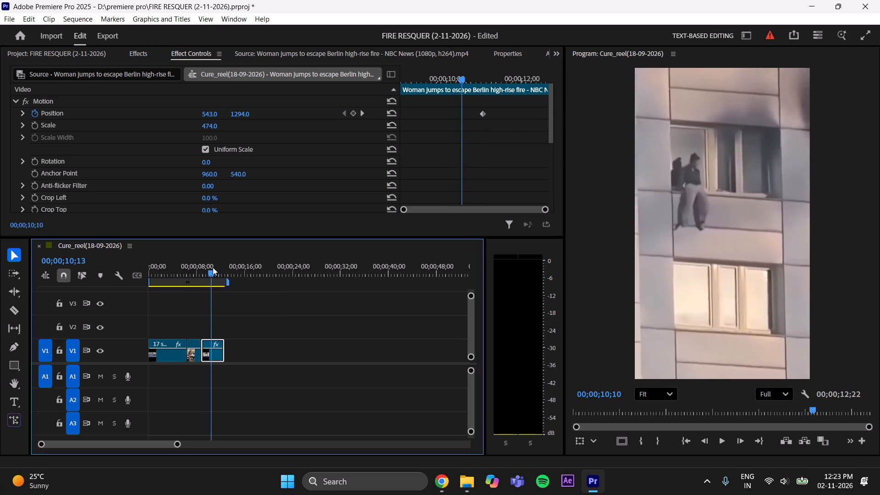
drag(213, 267, 222, 264)
drag(207, 114, 107, 159)
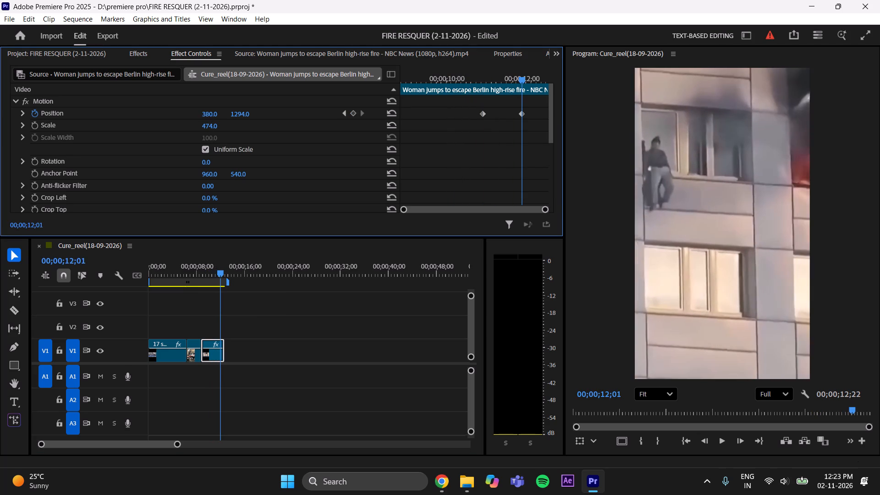
drag(107, 159, 156, 137)
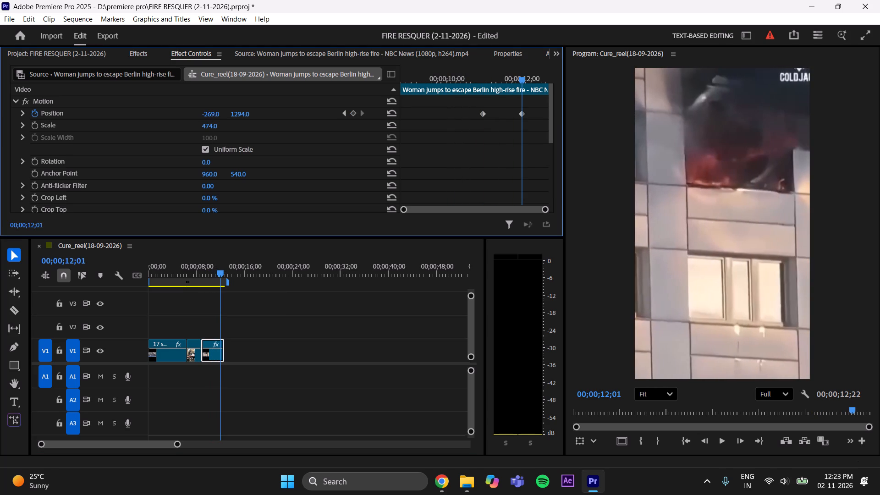
drag(156, 137, 184, 121)
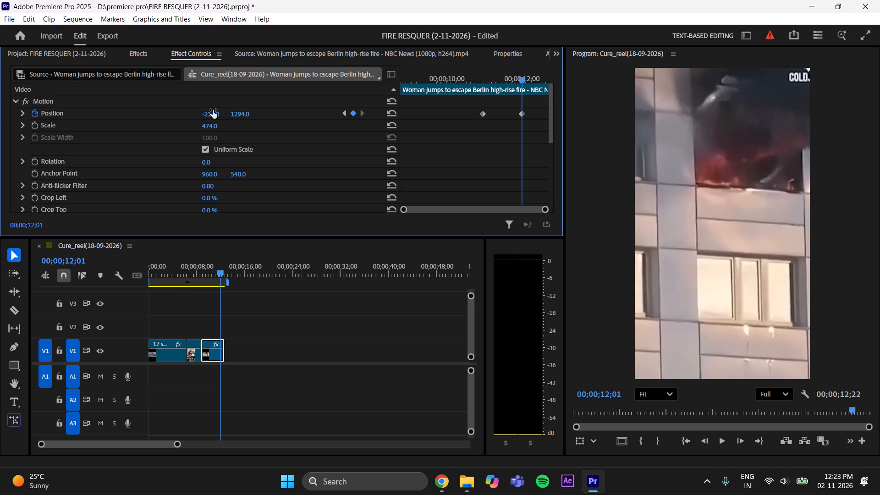
Play back the Berlin pan, trim the clip's start to 00;00;10;07, and close the gap after the Mundka clip.
click(283, 322)
drag(210, 273, 200, 279)
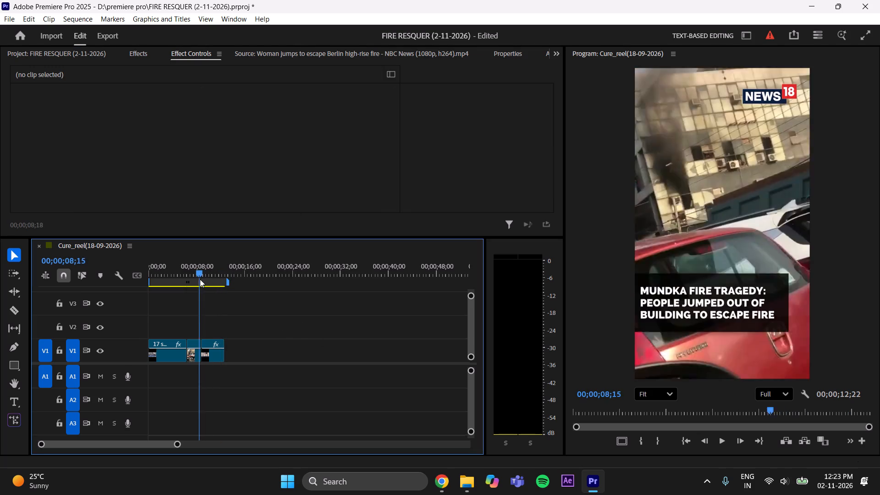
drag(200, 279, 197, 285)
click(719, 440)
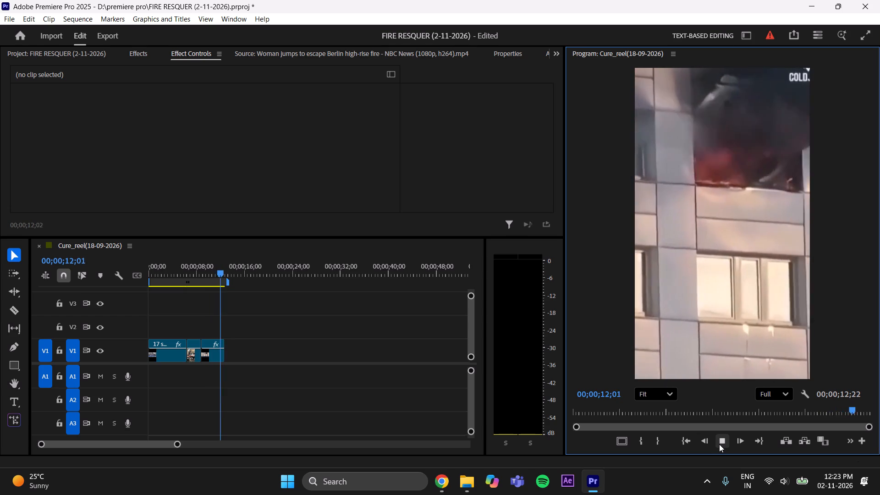
click(719, 444)
drag(222, 263, 214, 269)
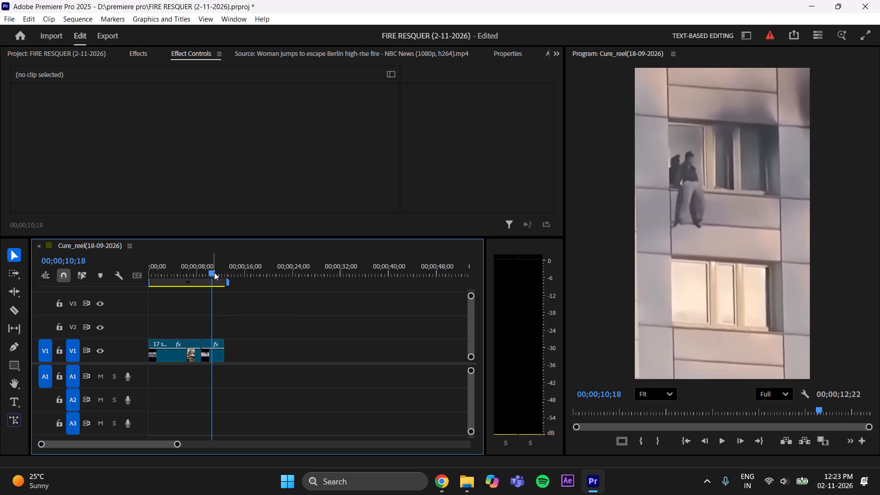
click(212, 354)
drag(214, 266, 209, 268)
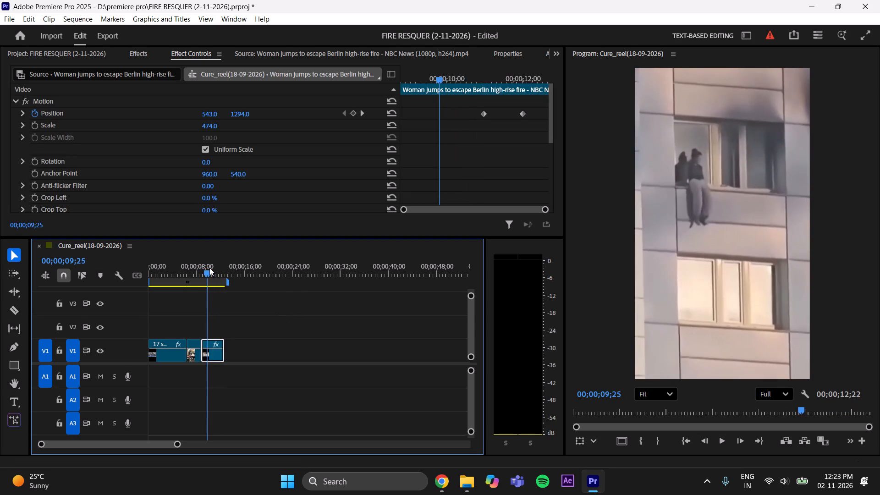
drag(209, 268, 212, 269)
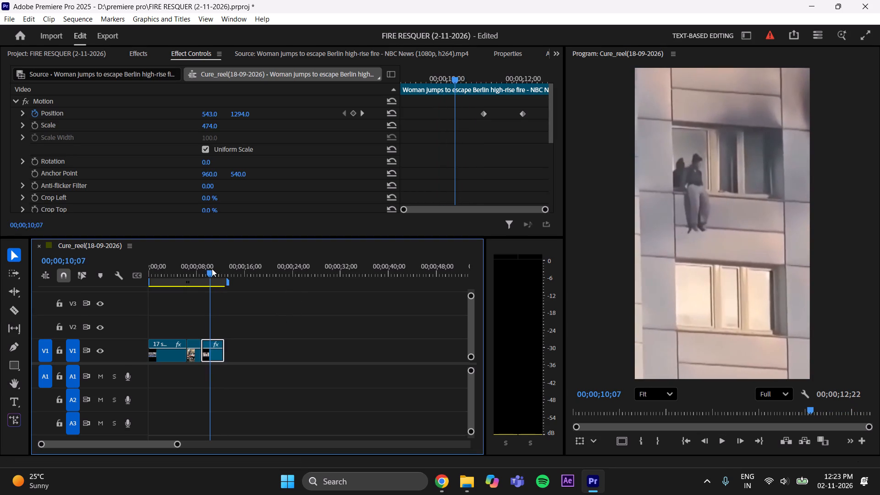
drag(212, 269, 212, 269)
drag(212, 269, 212, 270)
drag(202, 358, 210, 358)
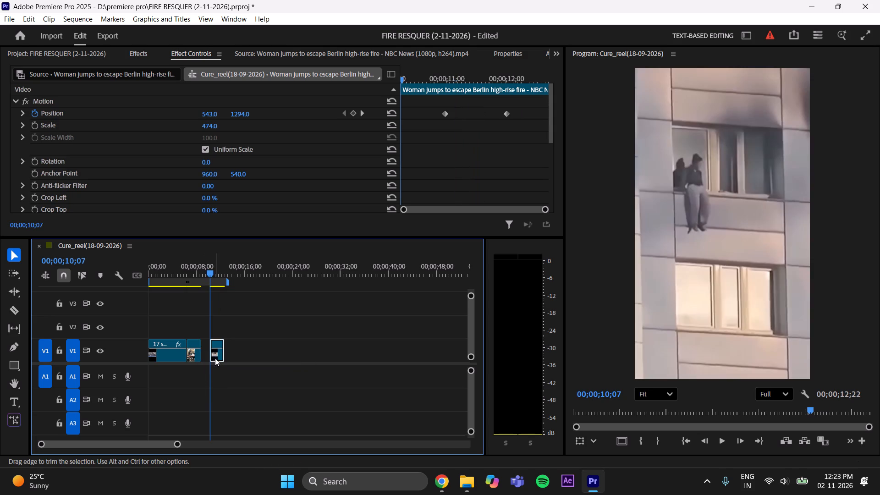
drag(215, 355, 208, 357)
Play the reel from 00;00;07;17 through the shortened Berlin clip and save the project.
click(221, 333)
drag(210, 263, 195, 282)
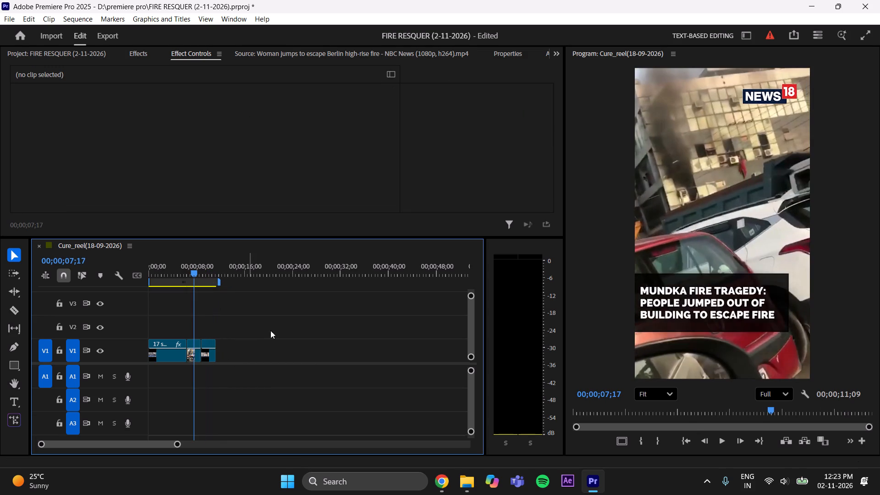
click(724, 439)
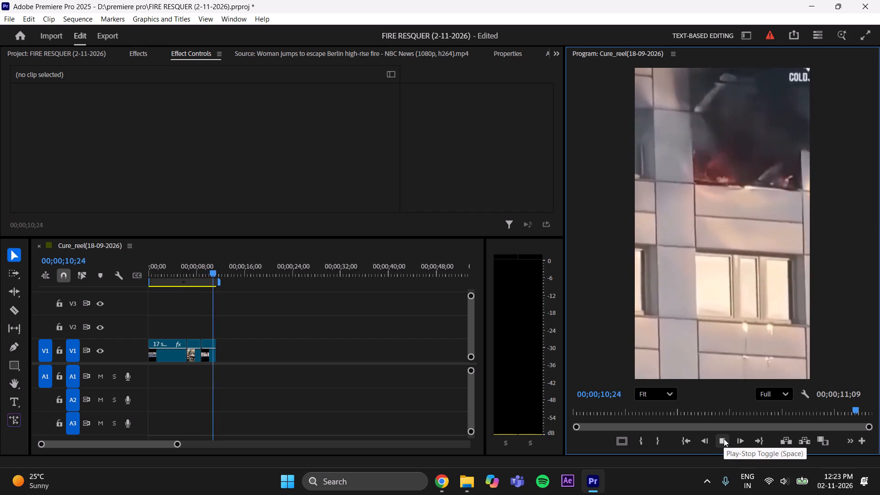
click(724, 439)
key(ctrl+s)
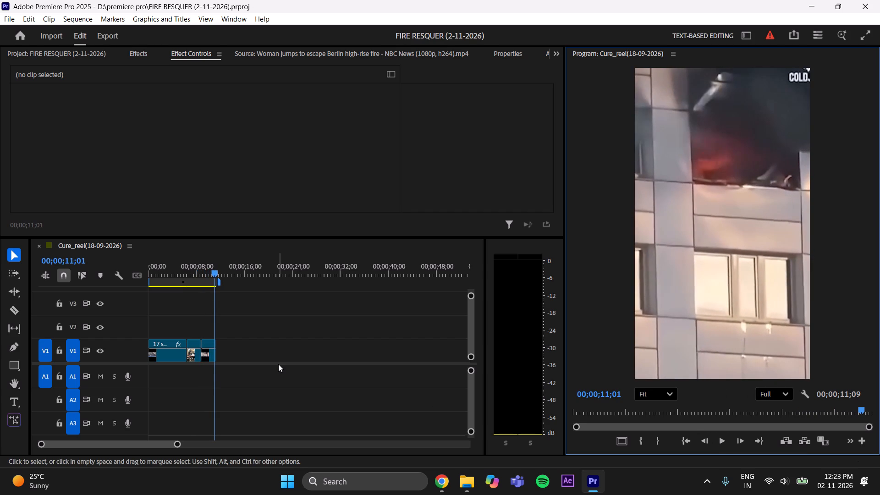
Open the NewsMobile Delhi restaurant fire clip from the project and mark In at 00:00:00:17 and Out at 00:00:01:29.
click(91, 57)
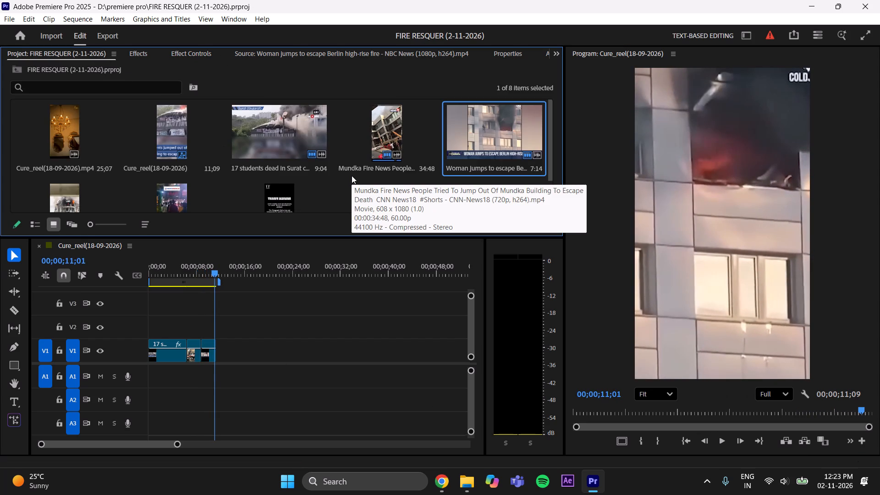
scroll(352, 176, down, 1)
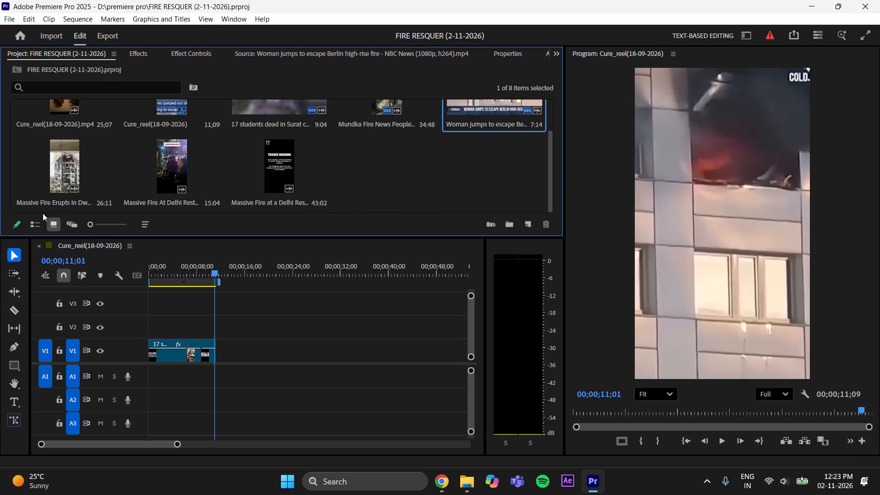
double_click(181, 165)
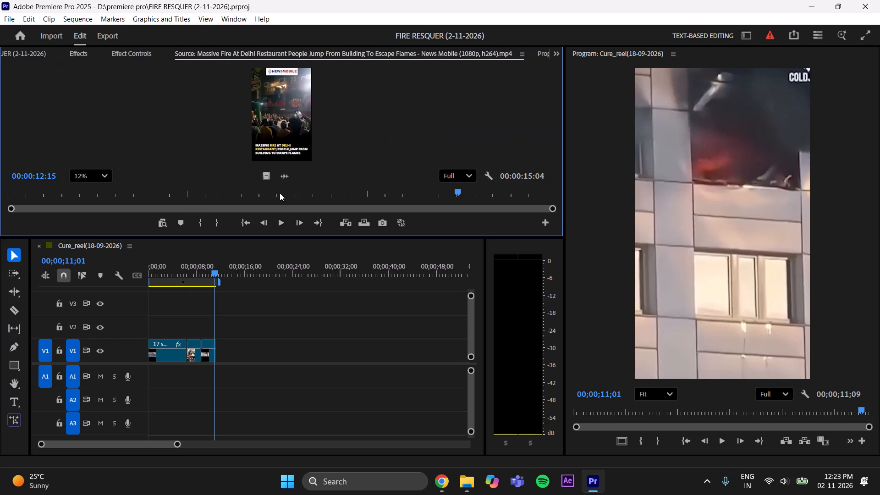
drag(466, 194, 0, 217)
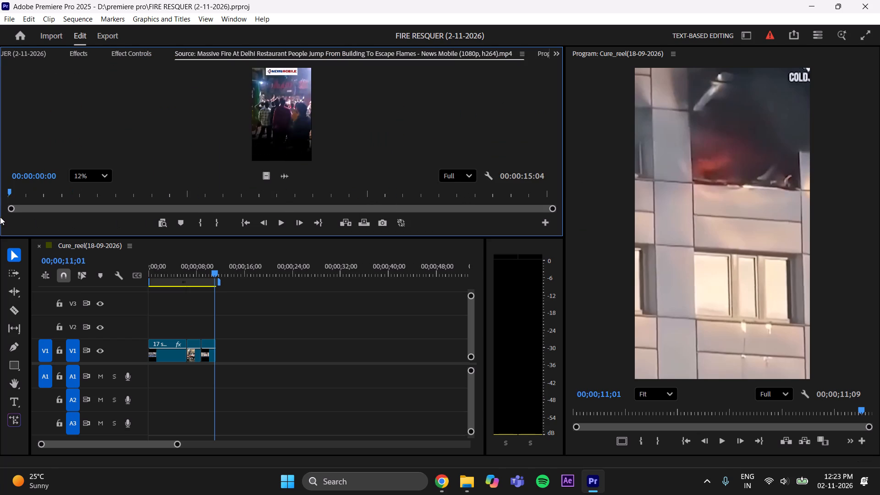
drag(0, 217, 94, 214)
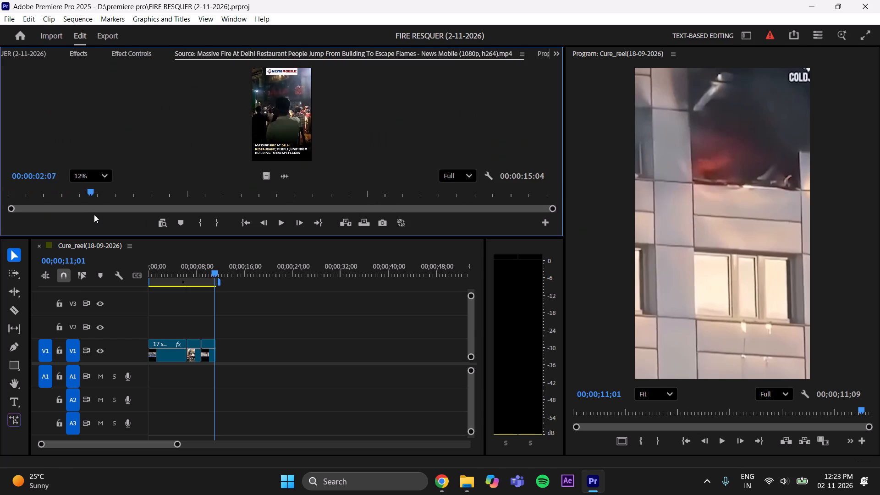
drag(94, 214, 269, 215)
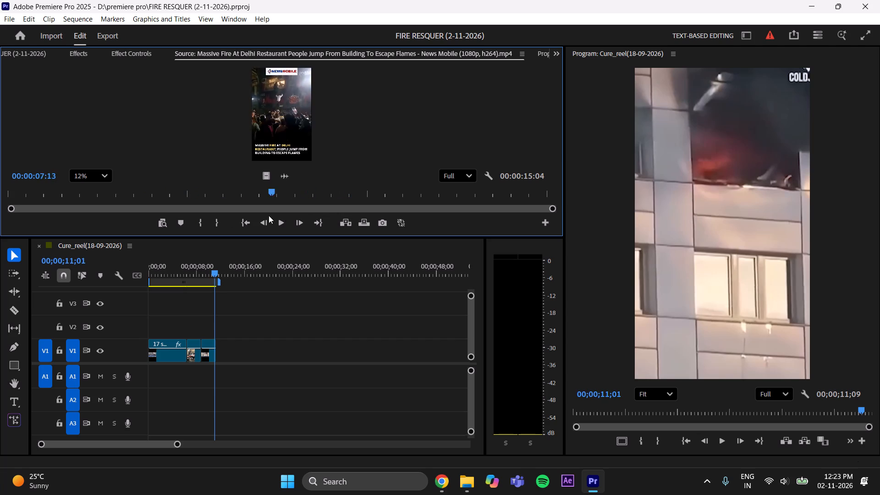
drag(269, 215, 48, 223)
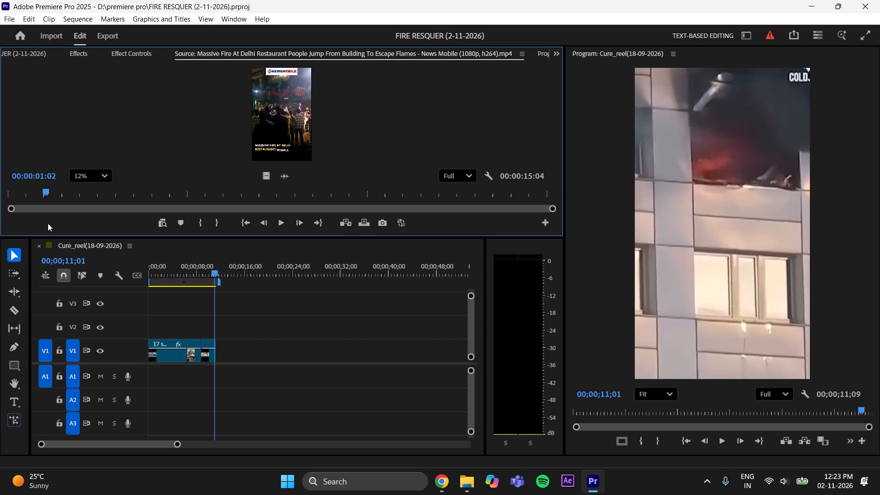
drag(48, 223, 18, 225)
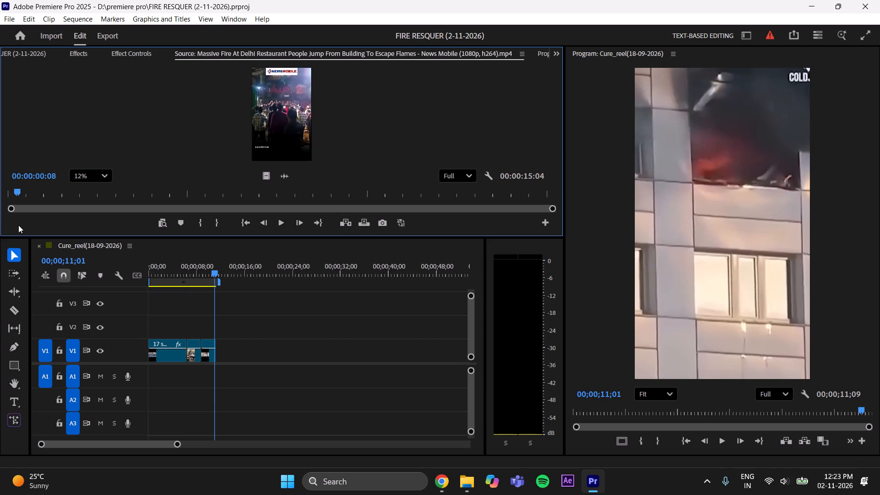
drag(18, 225, 29, 225)
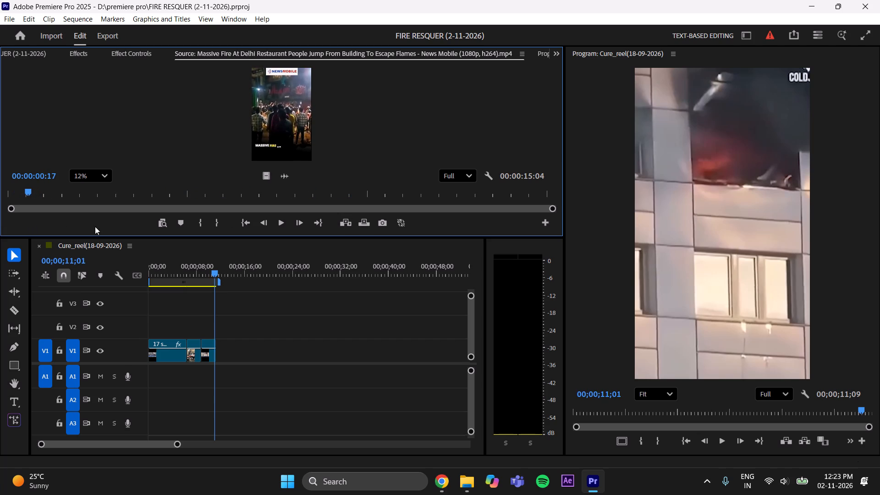
click(198, 222)
drag(27, 192, 32, 191)
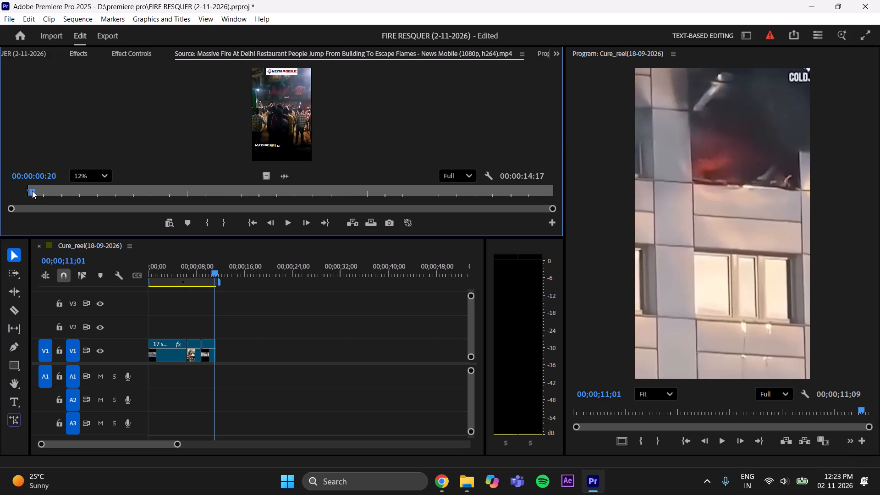
drag(32, 191, 77, 186)
click(220, 221)
Place the marked NewsMobile shot, video only, on V1 against the Berlin clip's end and scrub through it.
drag(269, 177, 231, 363)
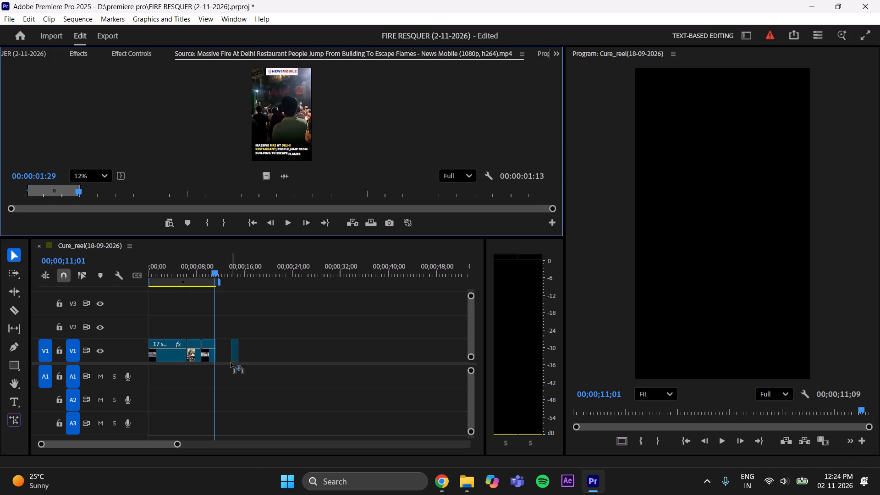
drag(231, 363, 219, 367)
drag(210, 267, 211, 267)
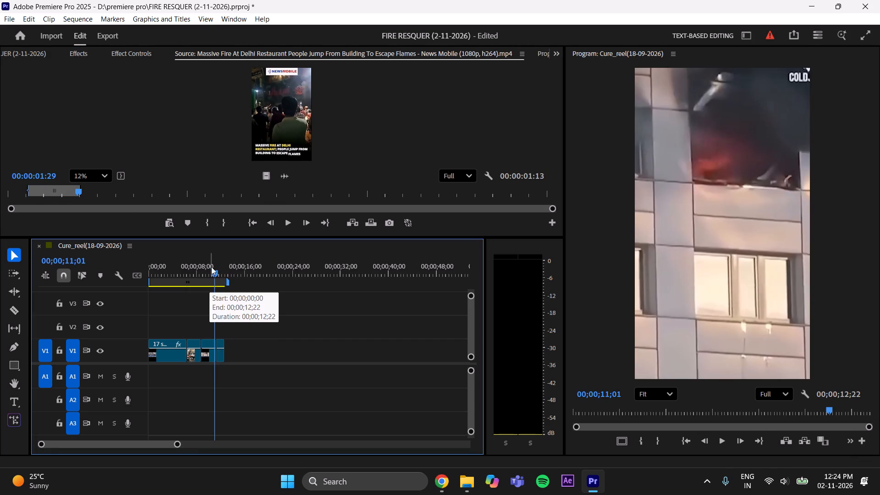
drag(211, 267, 221, 272)
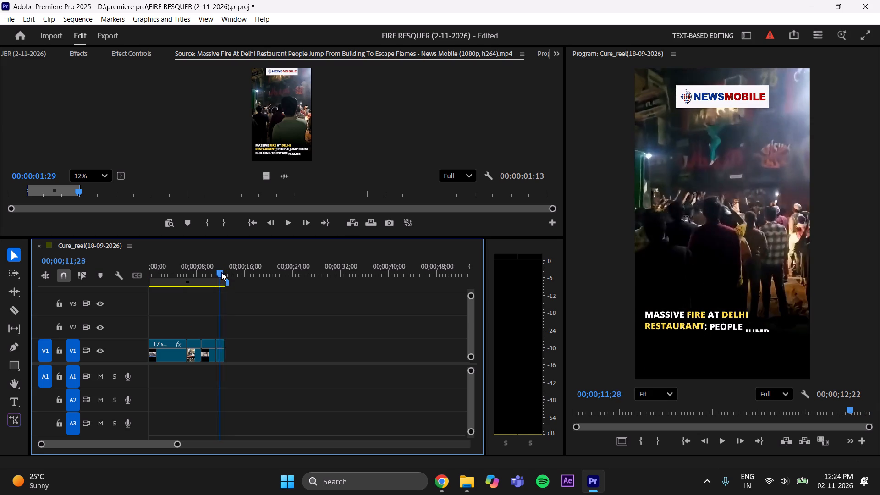
drag(221, 272, 225, 272)
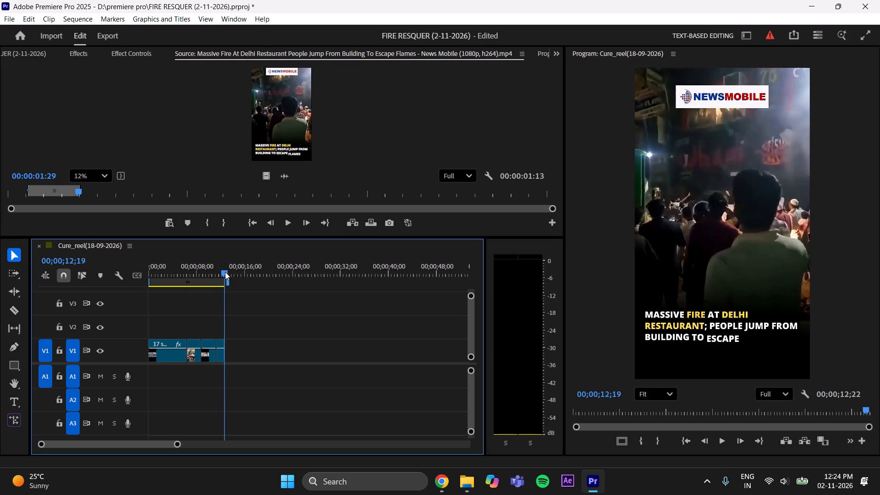
drag(225, 272, 227, 271)
Open the Telegraph India Delhi restaurant fire clip and mark In at 00:00:21:24 and Out at 00:00:23:09.
click(43, 52)
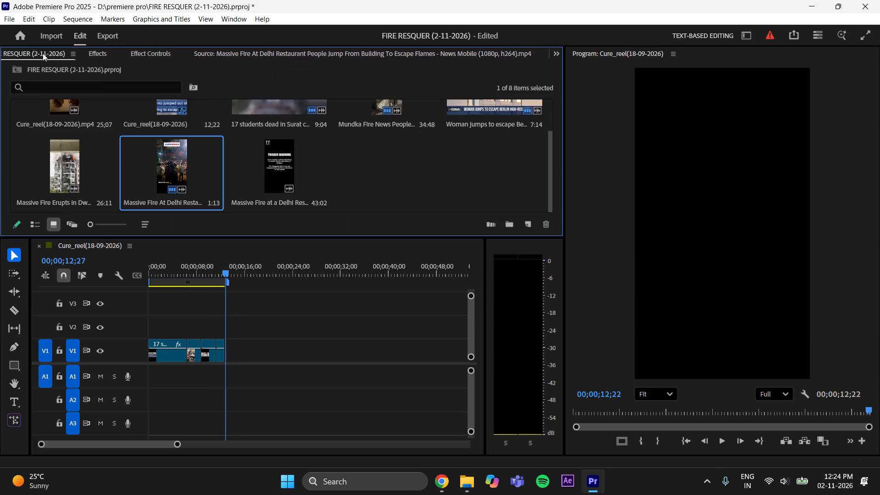
double_click(281, 176)
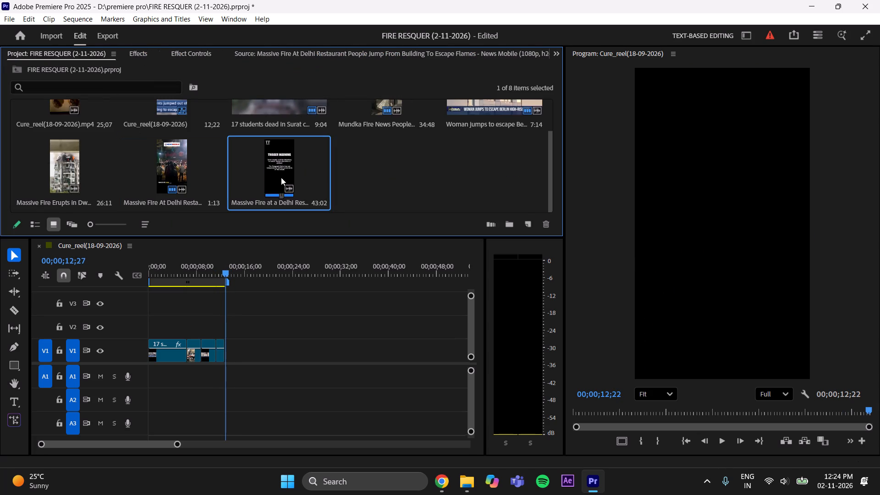
double_click(276, 178)
drag(209, 190, 130, 193)
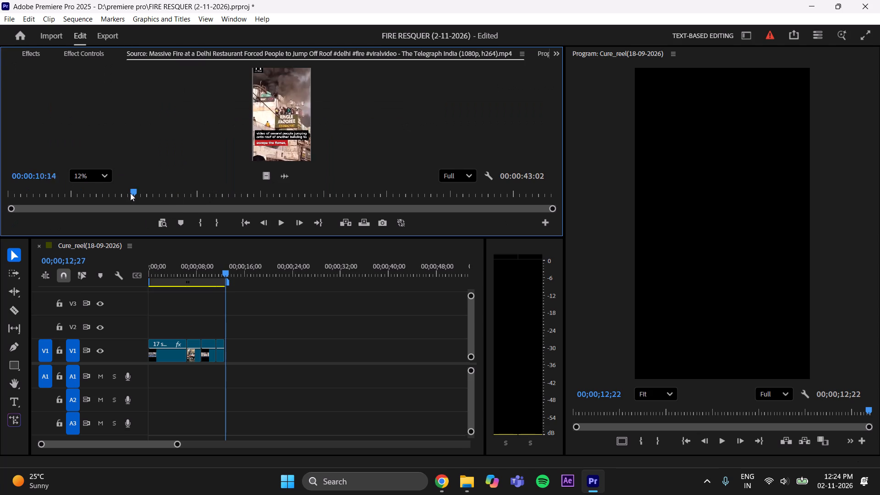
drag(130, 193, 355, 208)
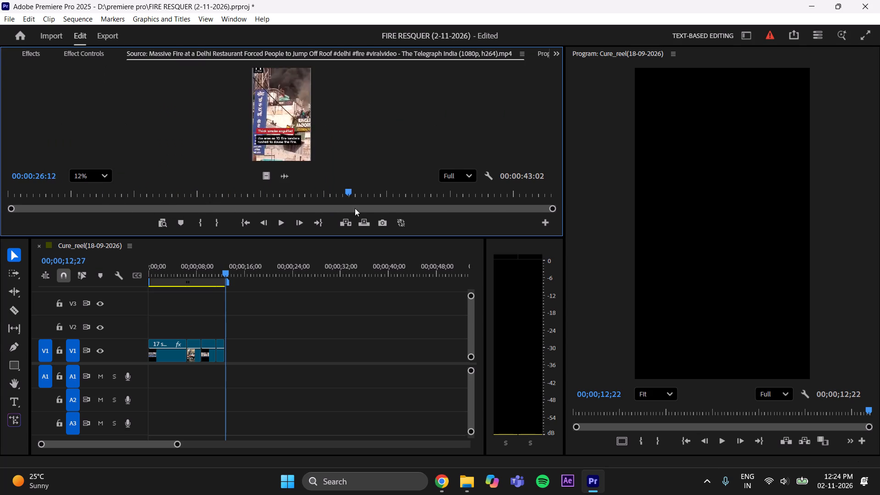
drag(355, 208, 49, 225)
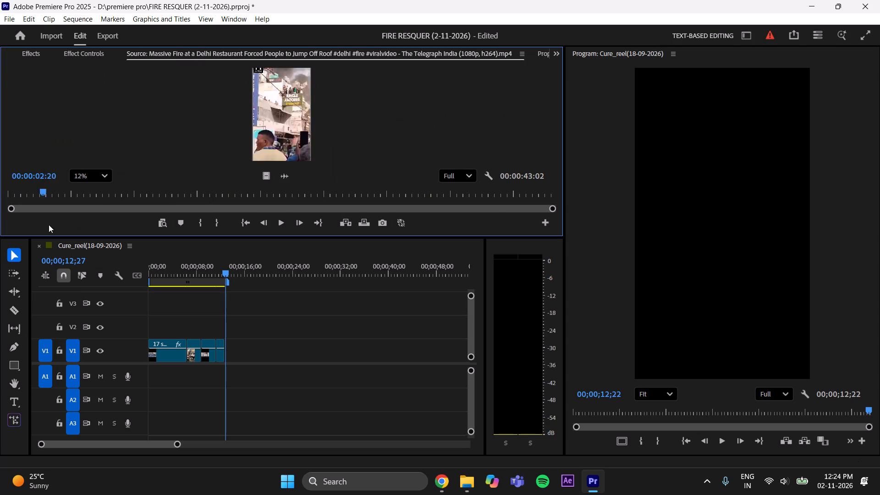
drag(49, 225, 161, 227)
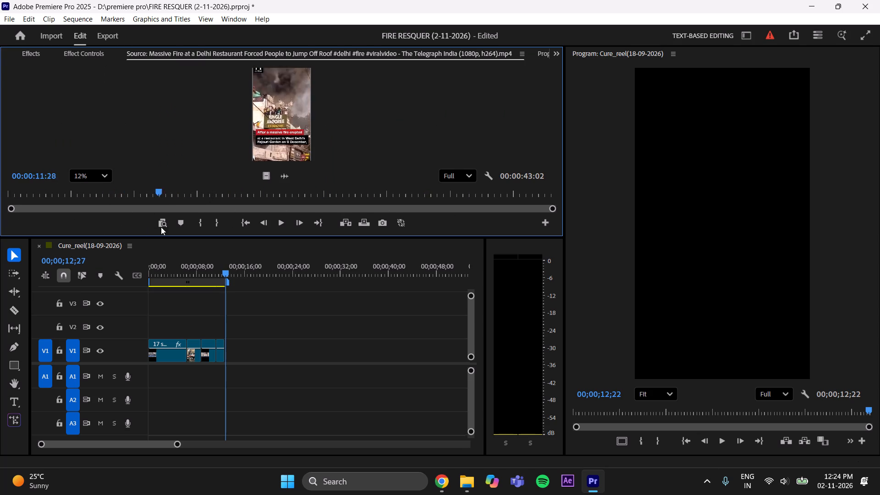
drag(161, 227, 247, 223)
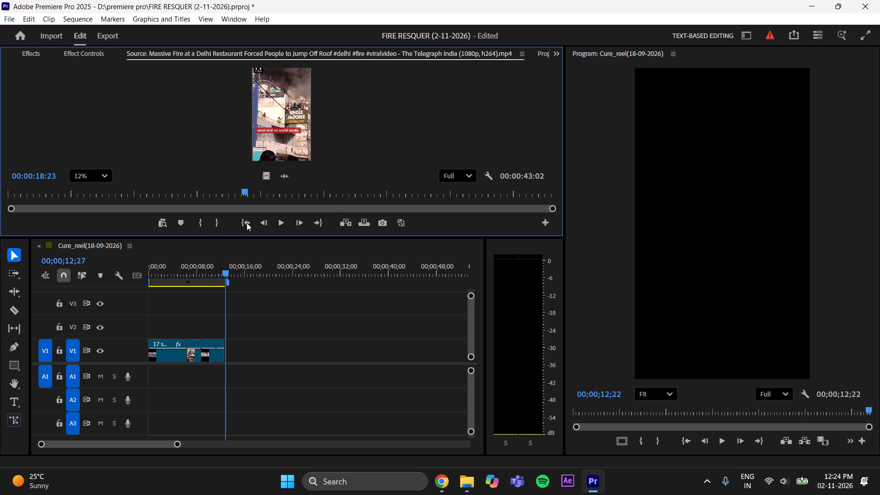
drag(247, 223, 327, 223)
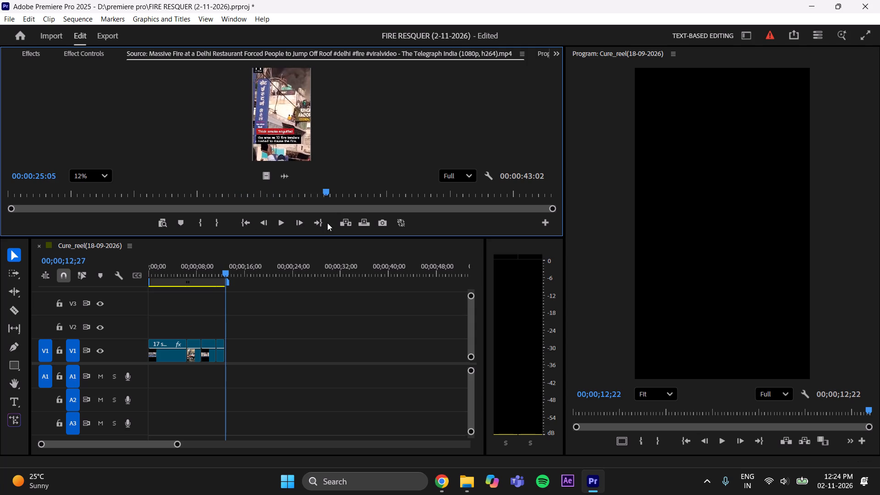
drag(327, 223, 285, 229)
click(203, 223)
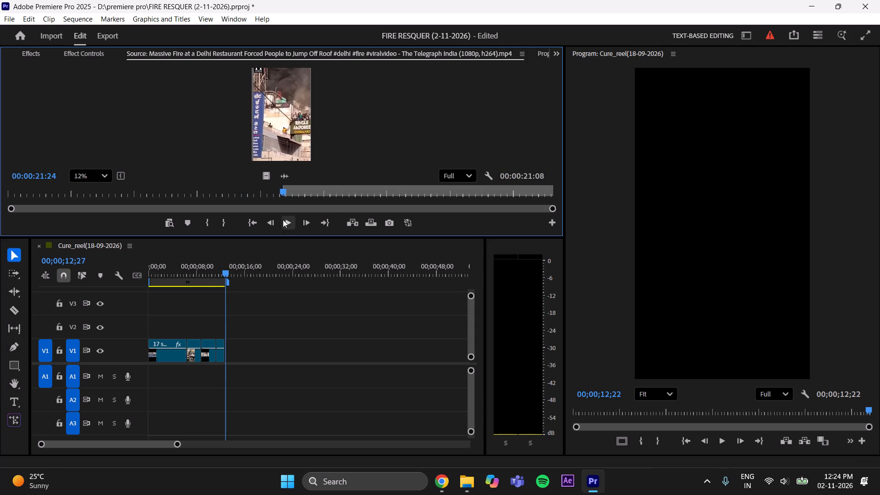
click(284, 220)
click(284, 220)
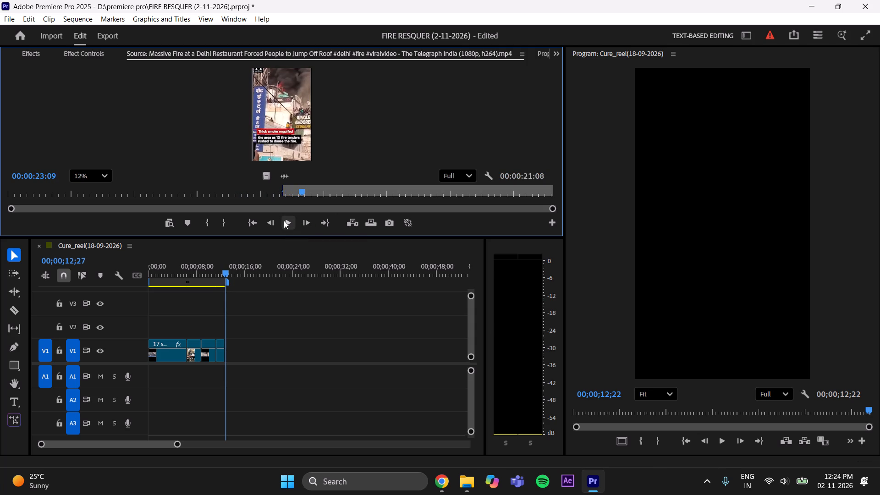
click(227, 224)
Place the marked Telegraph India shot, video only, on V1 at 00;00;12;27 after the NewsMobile clip.
drag(264, 178, 242, 358)
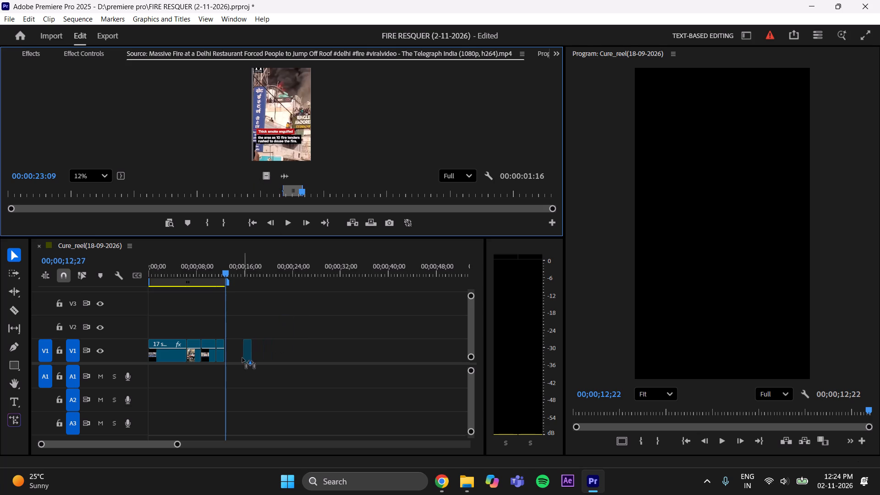
drag(242, 358, 227, 360)
drag(224, 271, 214, 276)
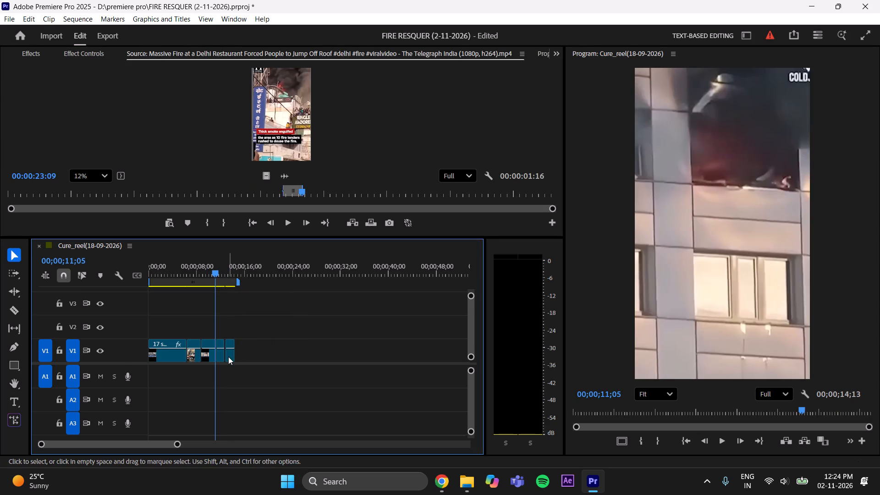
Duplicate the Telegraph India clip on V1 and move the copy back over the original, against the NewsMobile clip.
click(228, 357)
drag(229, 358, 232, 358)
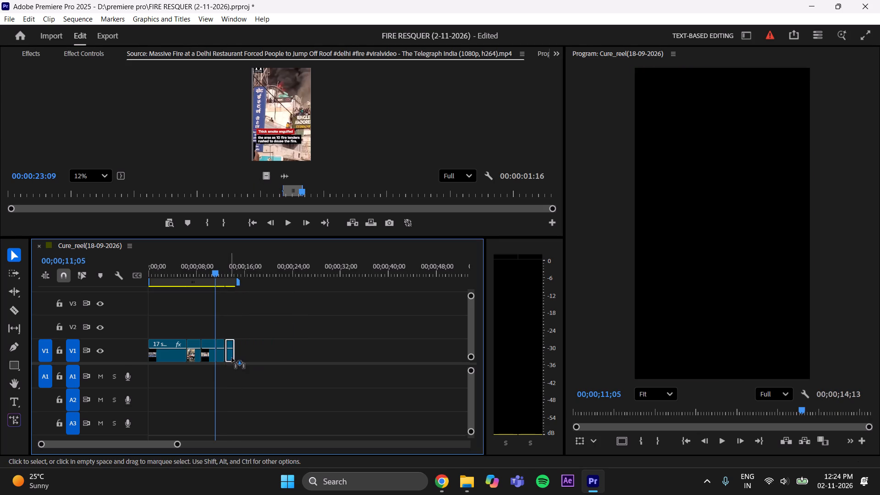
drag(232, 358, 236, 358)
drag(238, 355, 229, 359)
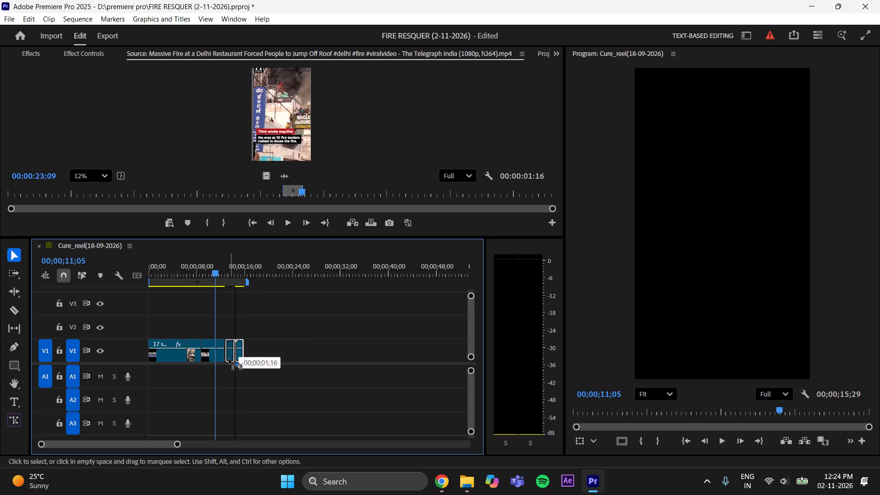
drag(229, 359, 227, 360)
Extend the Telegraph India clip's end on V1 to 00;00;15;07 and scrub through the longer shot.
drag(232, 355, 236, 355)
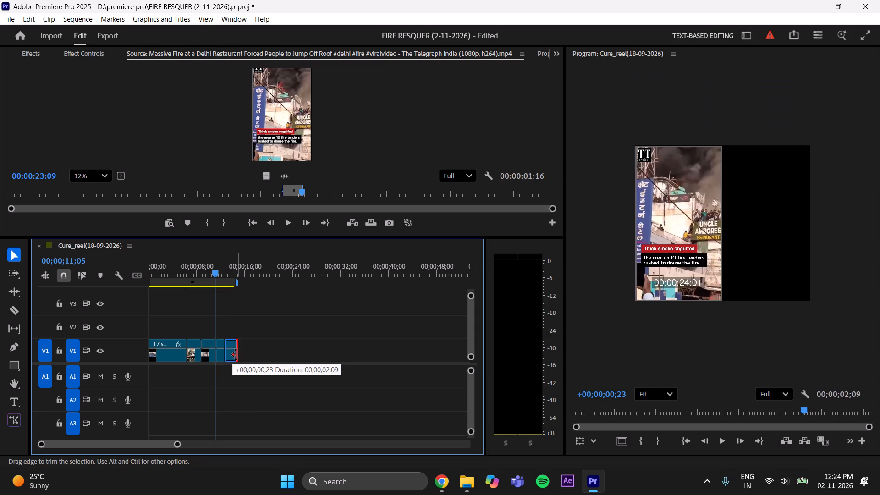
drag(236, 355, 238, 355)
drag(210, 267, 241, 277)
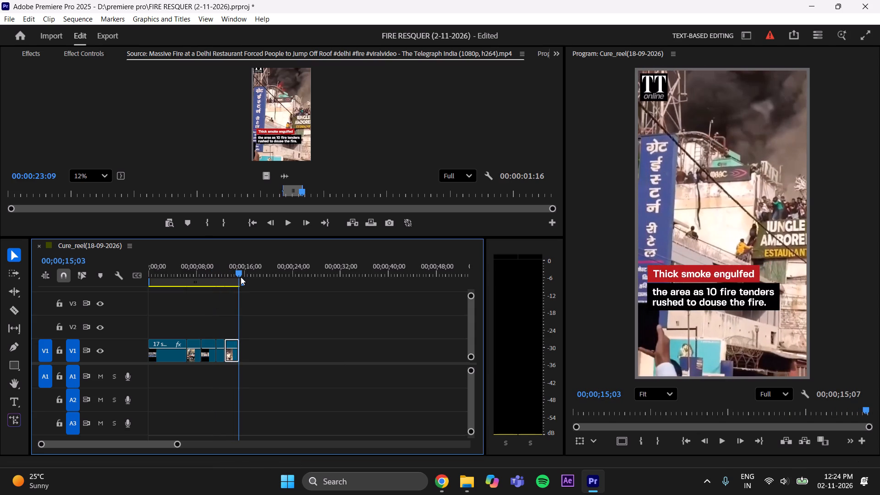
drag(241, 277, 233, 302)
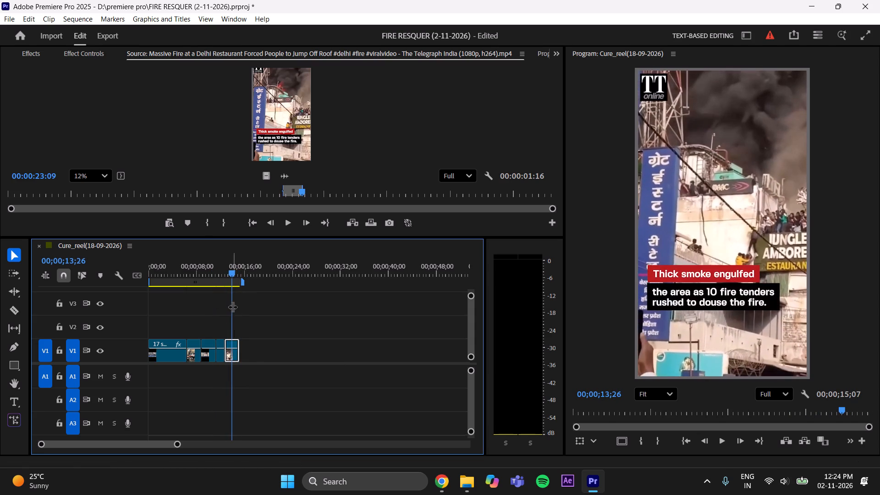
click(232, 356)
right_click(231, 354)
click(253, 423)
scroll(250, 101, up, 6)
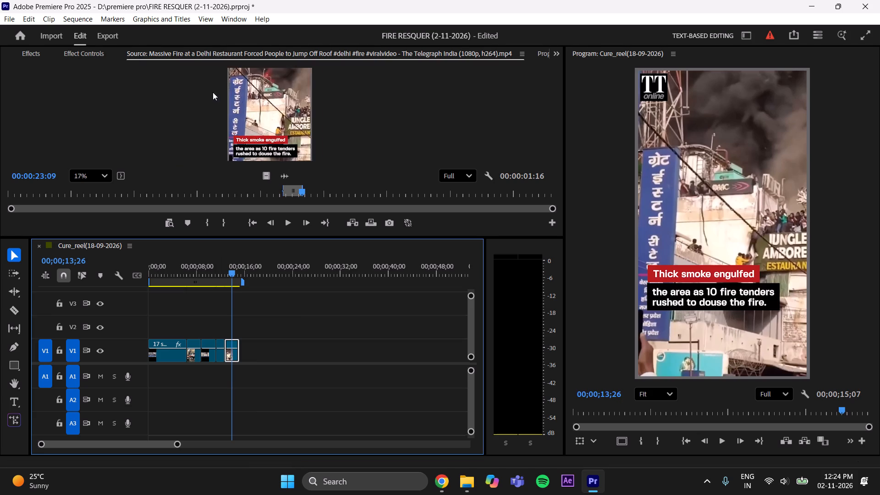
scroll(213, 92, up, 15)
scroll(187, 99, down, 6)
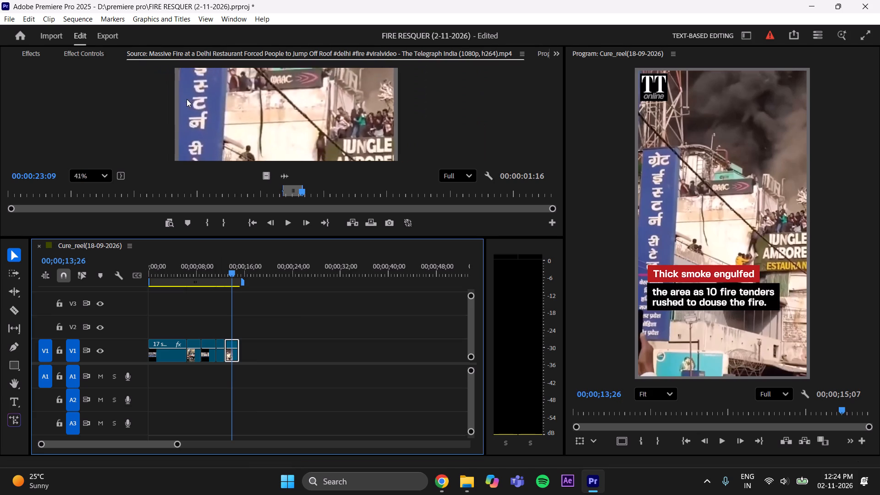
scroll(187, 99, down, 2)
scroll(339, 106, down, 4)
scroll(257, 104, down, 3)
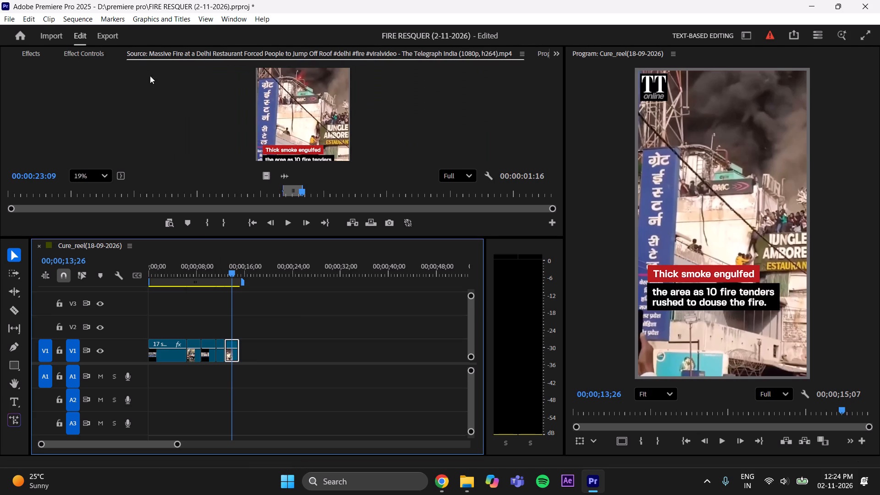
Scale the Telegraph India clip on V1 up to about 109 and save the project.
click(90, 55)
drag(209, 127, 211, 127)
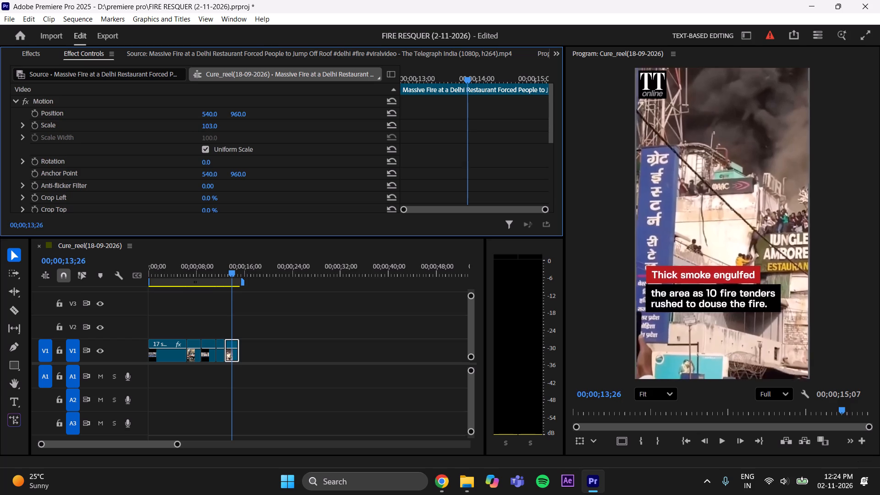
drag(211, 127, 214, 127)
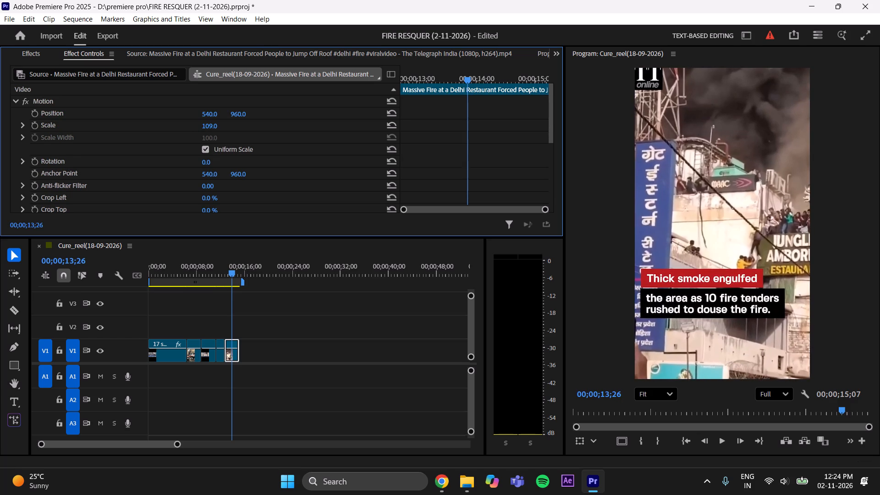
drag(214, 127, 214, 126)
click(271, 335)
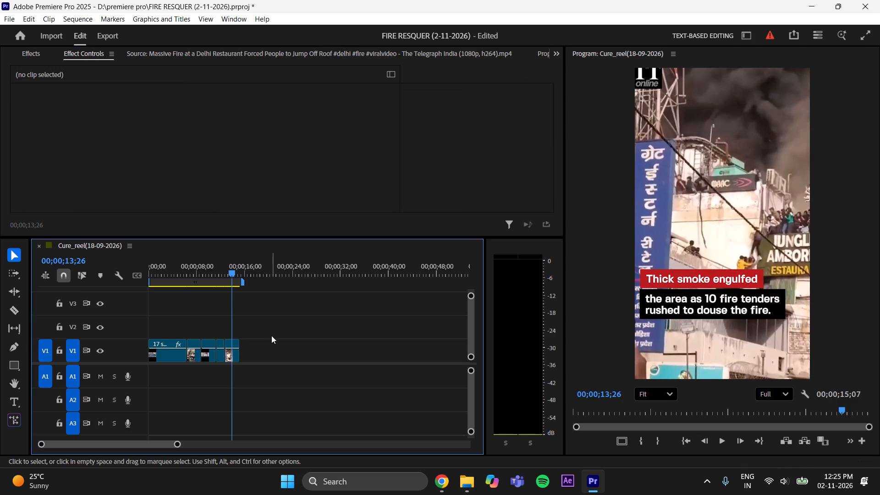
key(ctrl+s)
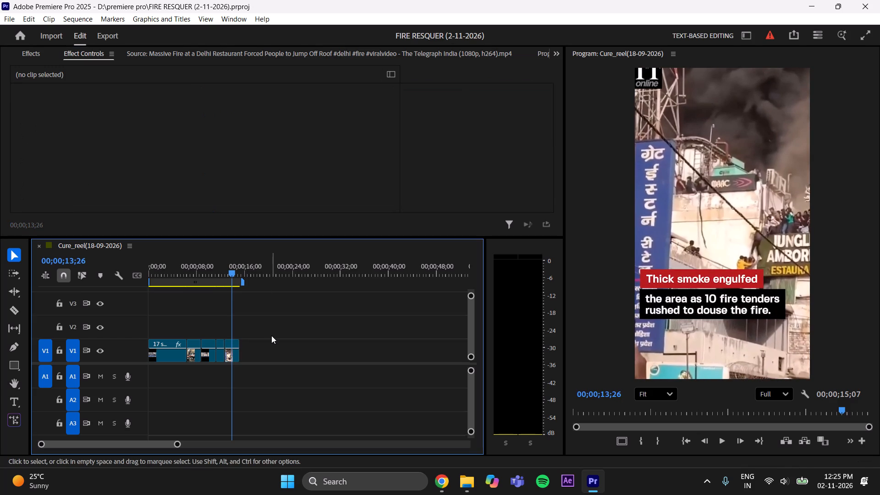
drag(227, 270, 224, 275)
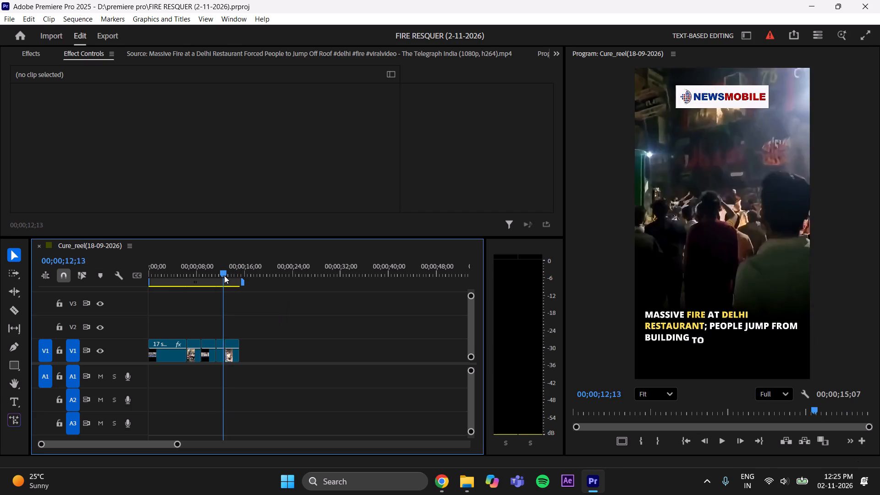
drag(224, 275, 236, 275)
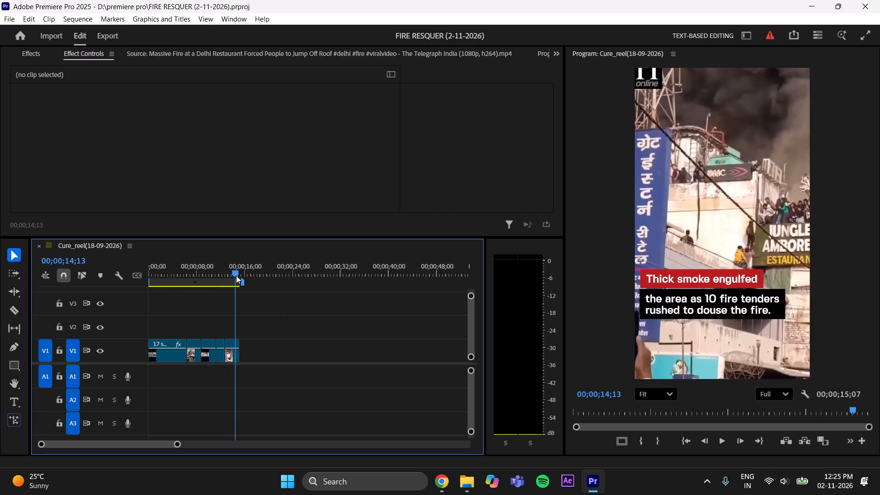
drag(236, 275, 242, 273)
Open the Republic World Dwarka apartment fire clip and mark In at 00:00:01:22 and Out at 00:00:04:13.
click(38, 49)
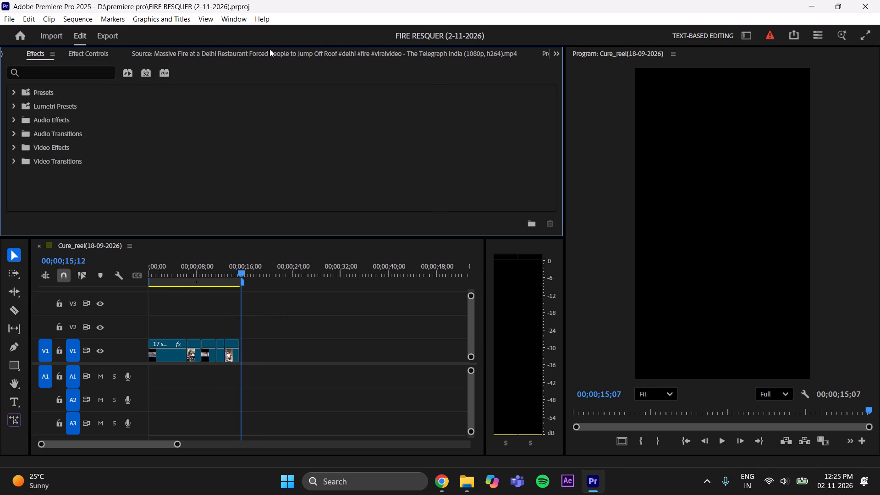
click(2, 51)
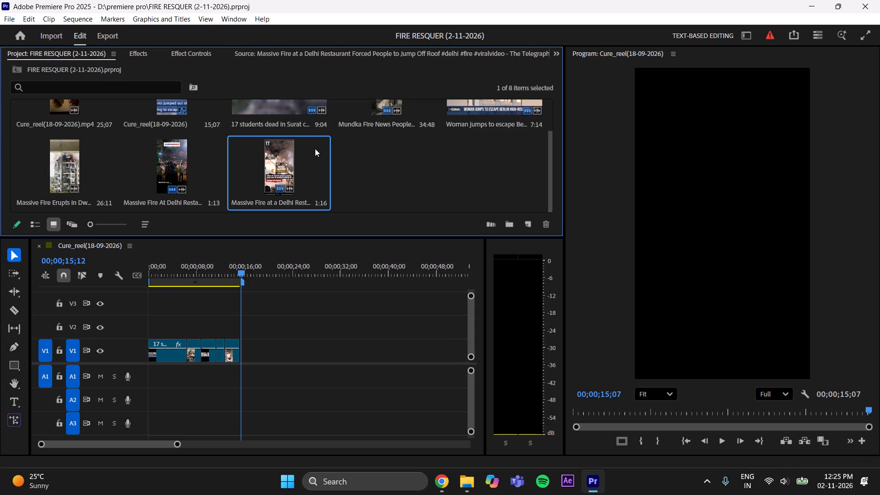
double_click(65, 181)
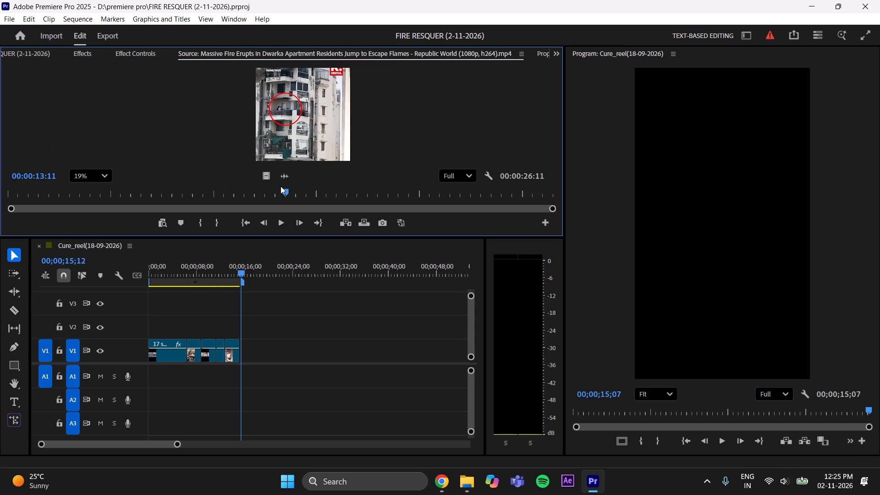
drag(280, 187, 59, 253)
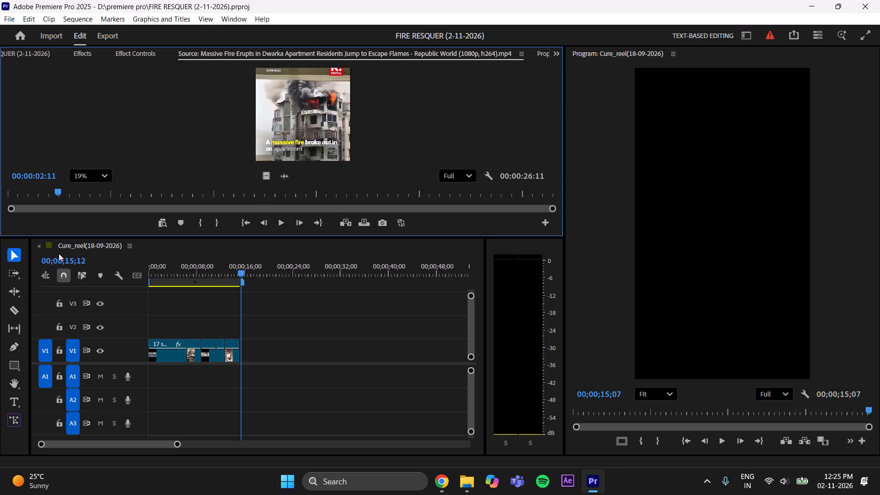
drag(59, 253, 103, 235)
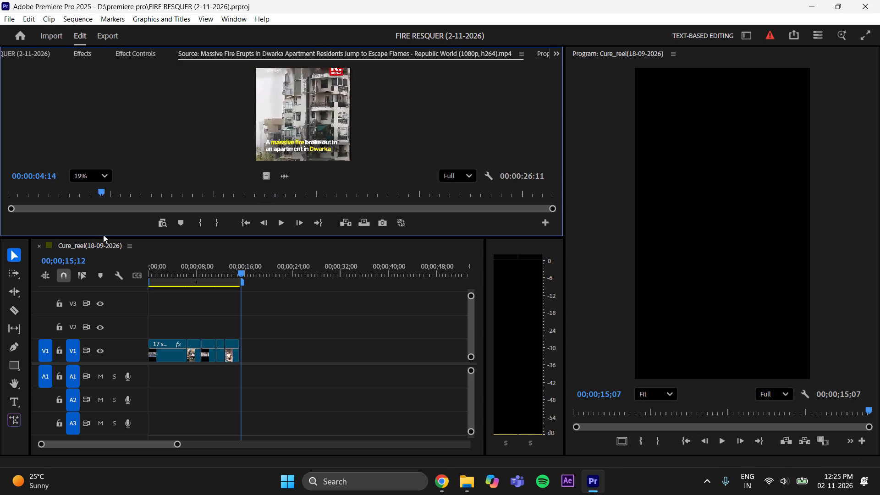
drag(103, 235, 245, 230)
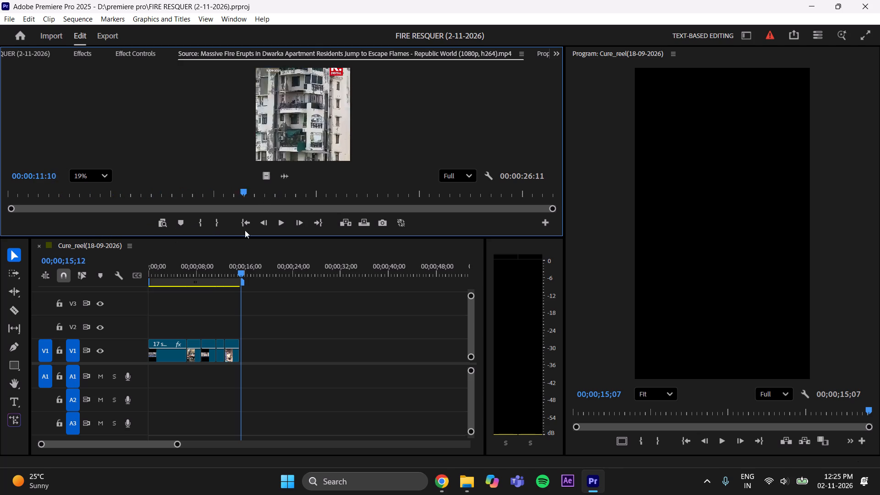
drag(245, 230, 489, 254)
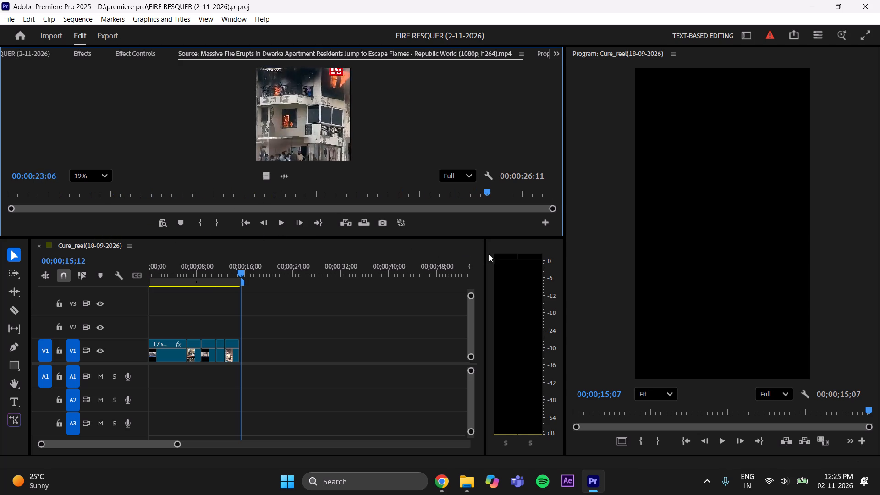
drag(489, 254, 0, 260)
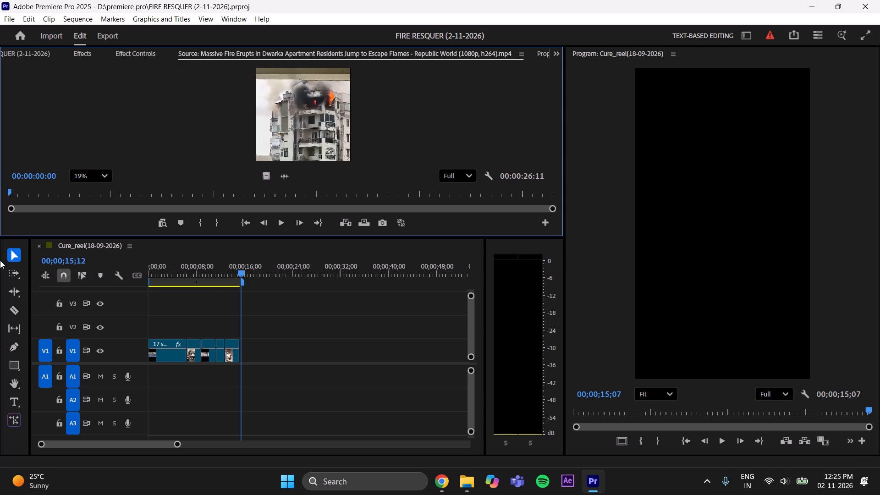
drag(0, 260, 108, 257)
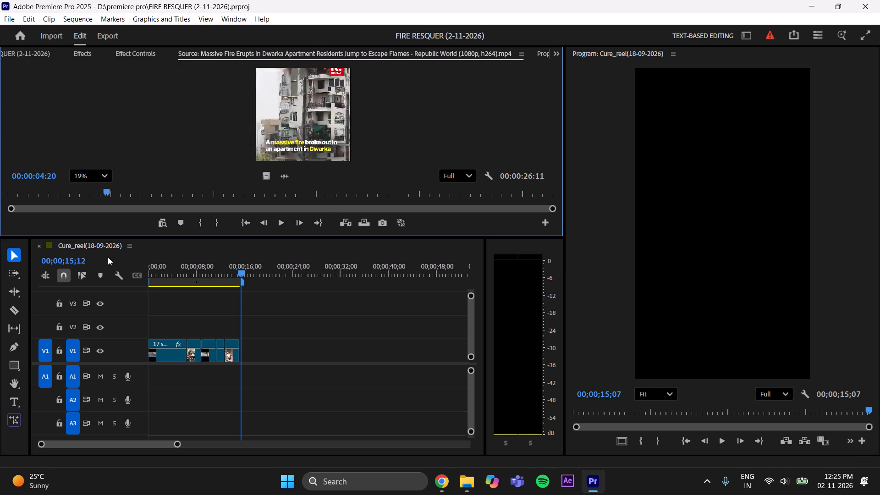
drag(108, 257, 50, 279)
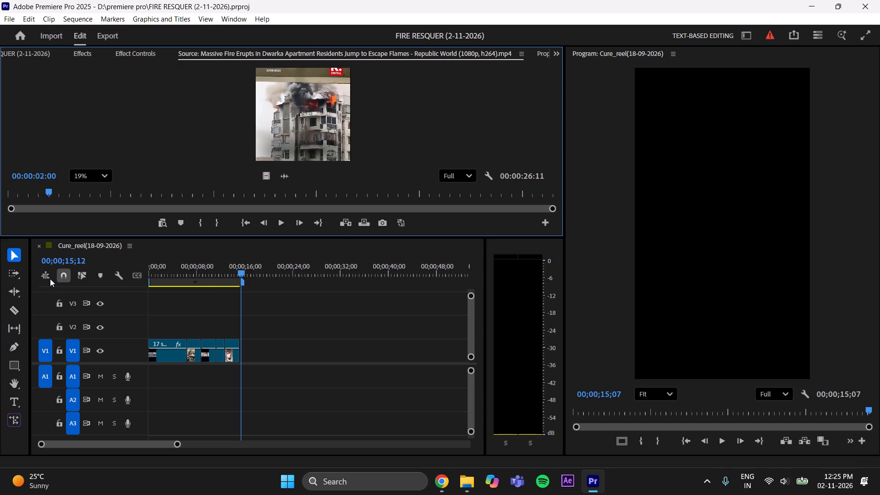
drag(50, 279, 48, 280)
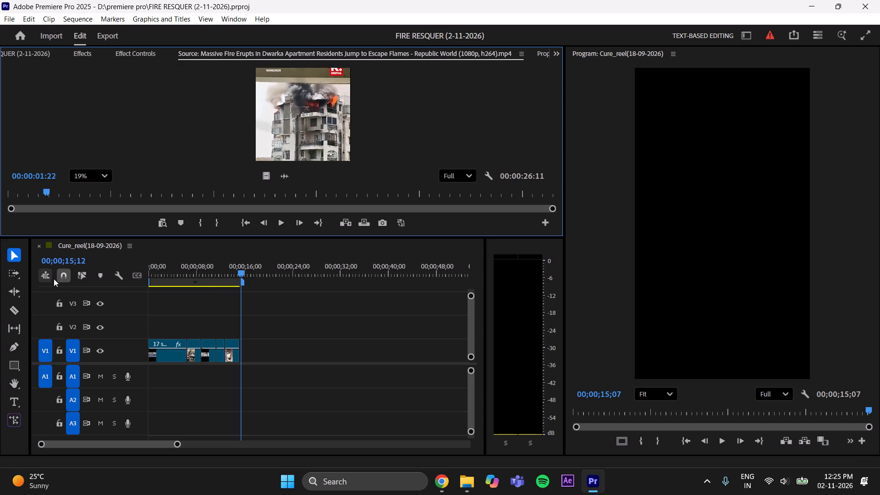
click(203, 225)
click(293, 224)
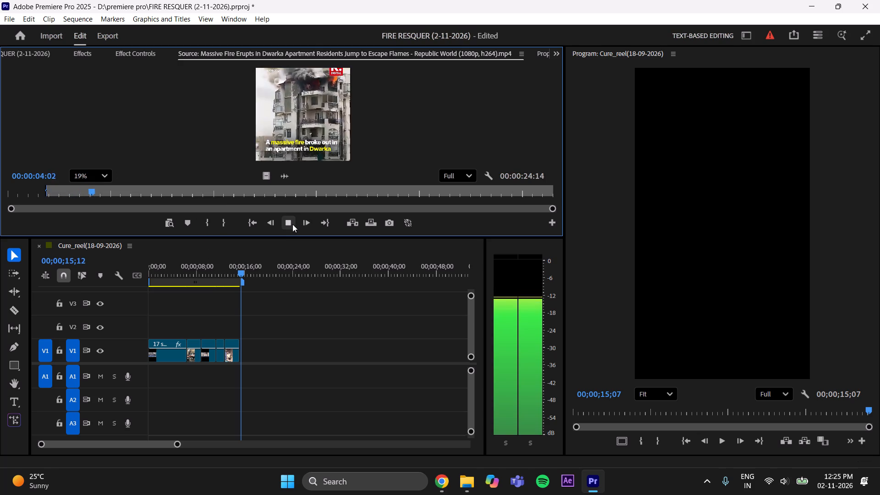
click(292, 224)
click(227, 224)
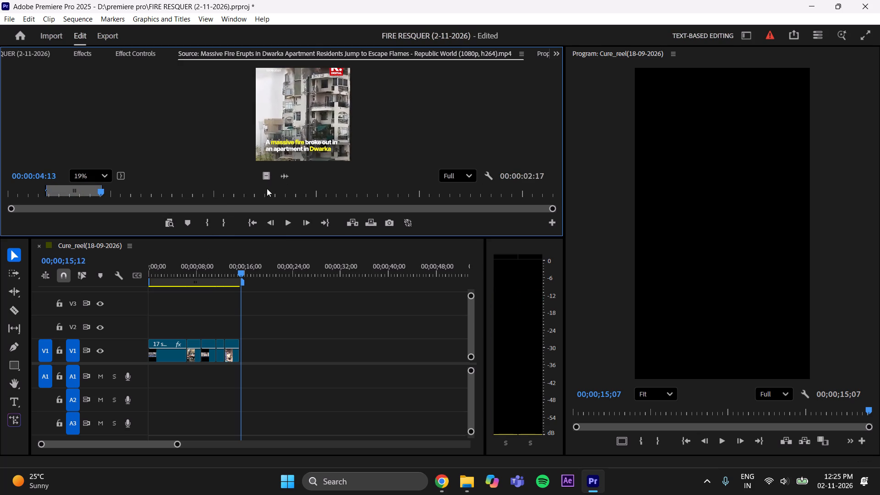
Place the marked Dwarka shot, video only, on V1 at 00;00;15;07 against the Telegraph India clip, play it back, and save the project.
drag(267, 176, 244, 352)
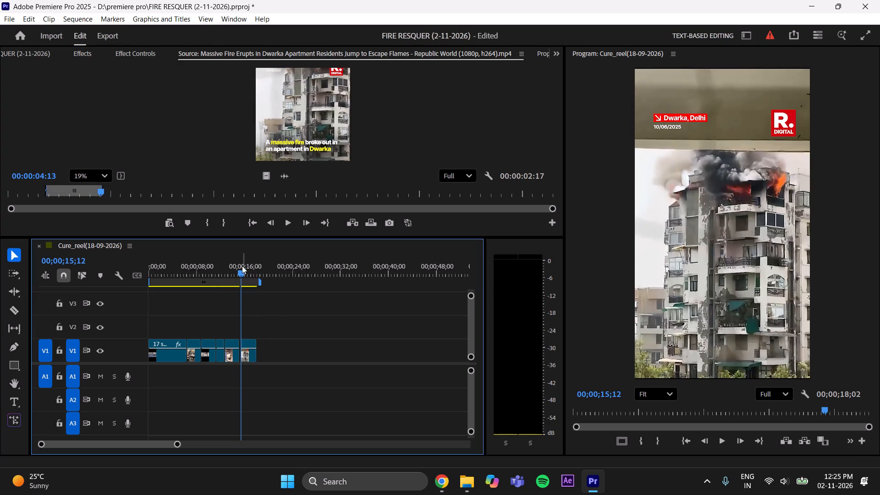
drag(236, 269, 220, 285)
drag(247, 357, 258, 352)
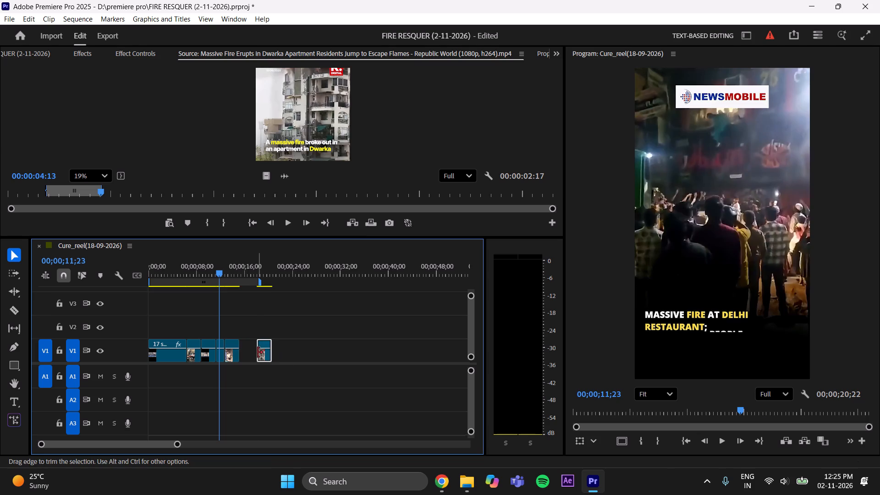
drag(265, 356, 250, 363)
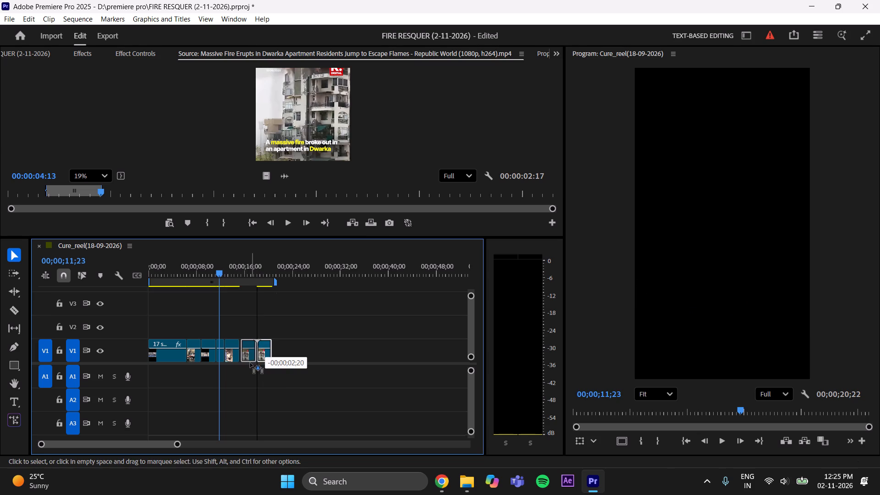
drag(250, 363, 247, 364)
click(720, 437)
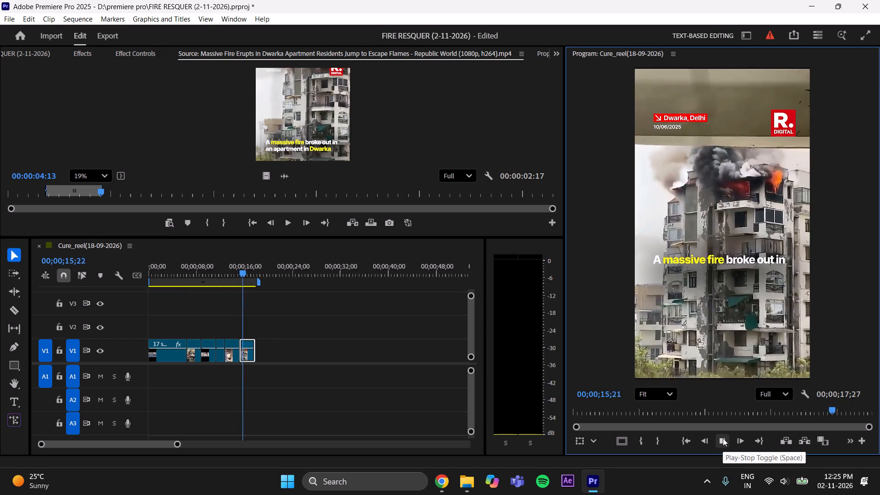
click(723, 438)
double_click(723, 438)
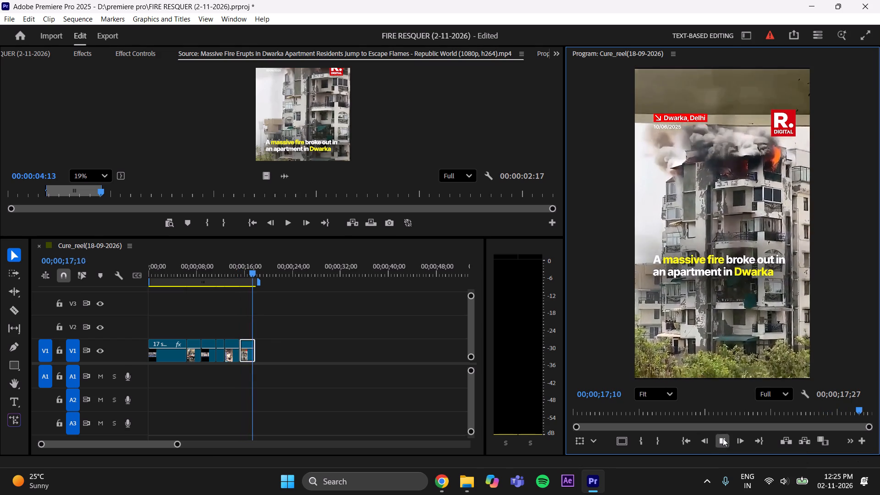
click(294, 352)
key(ctrl+s)
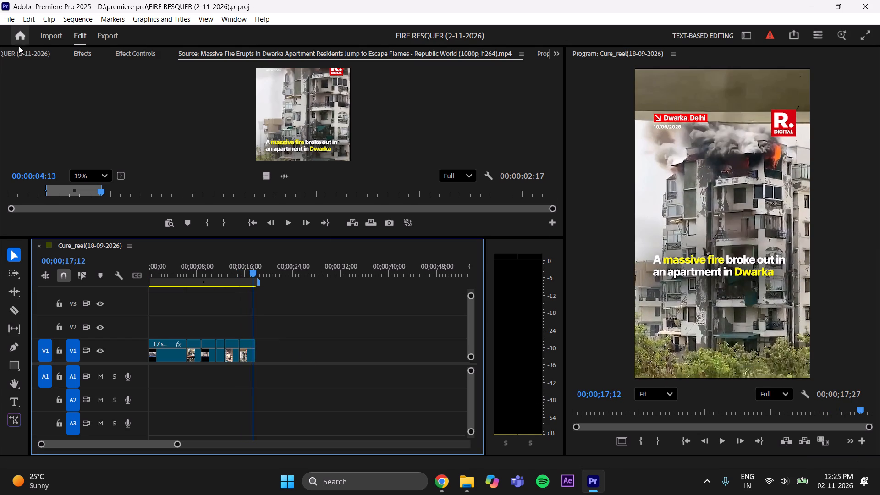
Play the sequence from its beginning and trim the start of the opening Surat clip on V1 to 00;00;00;28.
click(18, 52)
scroll(306, 192, up, 1)
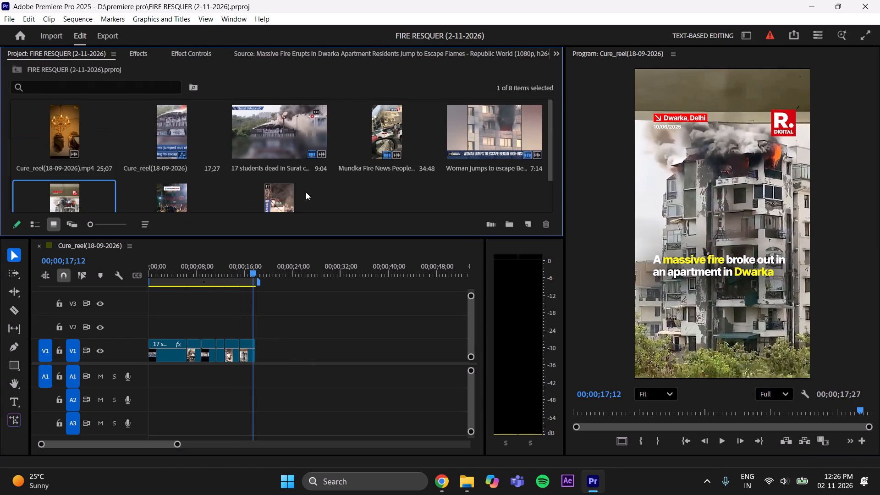
drag(258, 270, 94, 302)
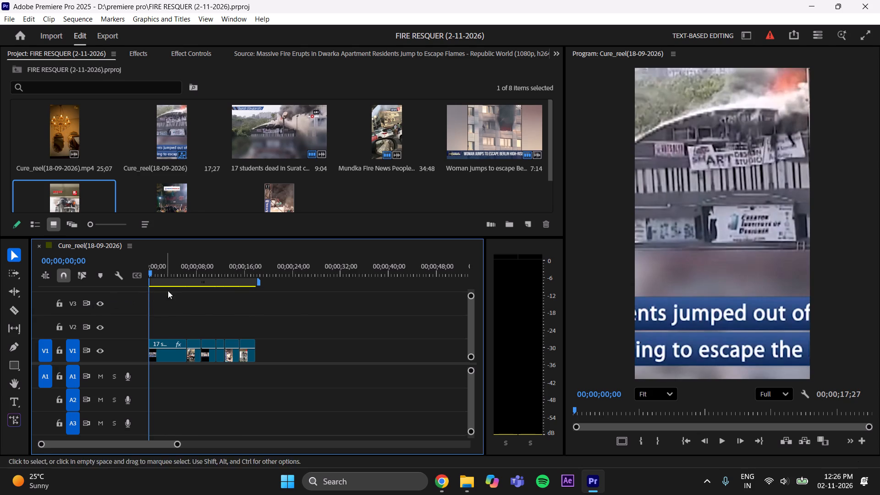
click(726, 441)
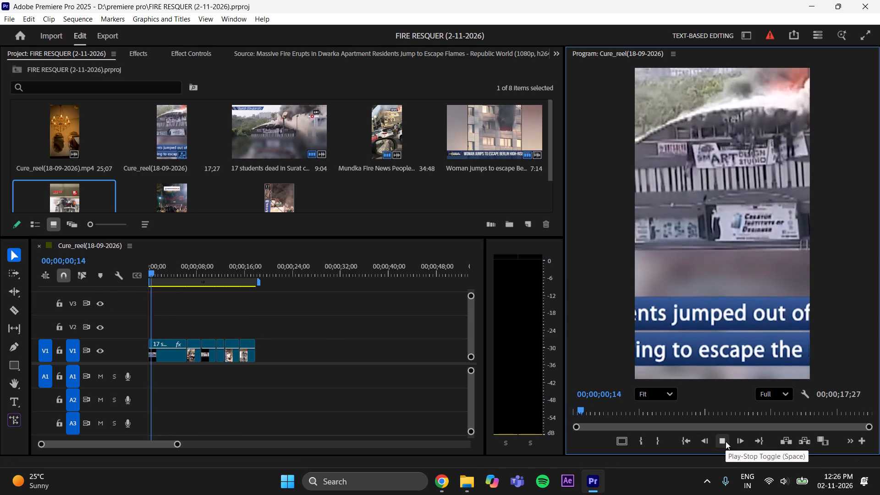
click(726, 441)
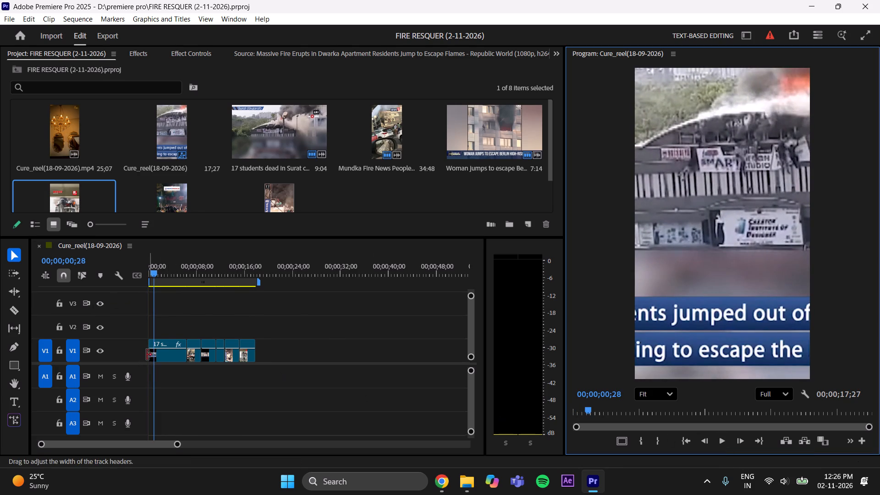
drag(150, 352, 154, 352)
drag(155, 274, 127, 287)
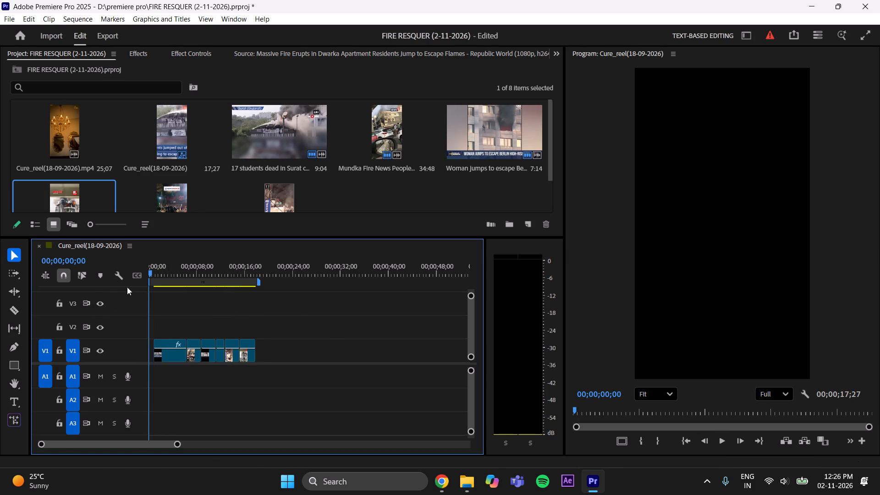
drag(127, 287, 124, 290)
Move all the V1 clips together to 00;00;00;00 to close the opening gap, and play back the start of the sequence.
drag(300, 322, 167, 362)
drag(169, 355, 148, 358)
click(200, 320)
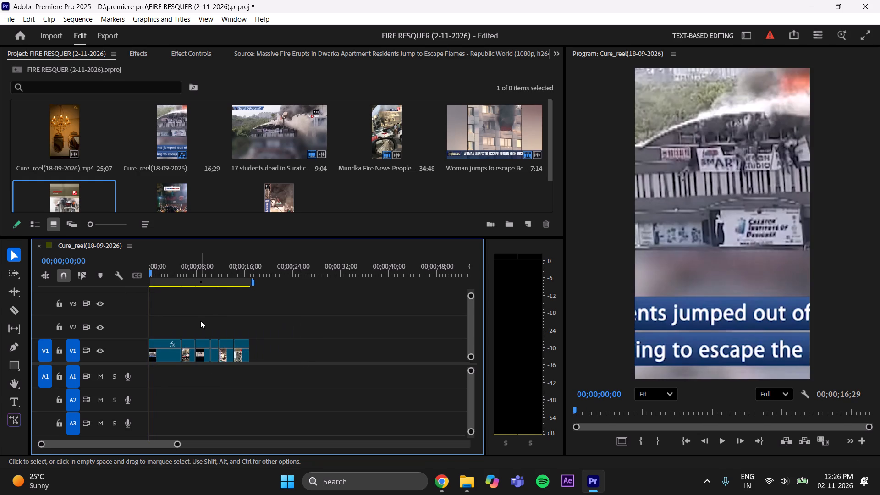
click(726, 440)
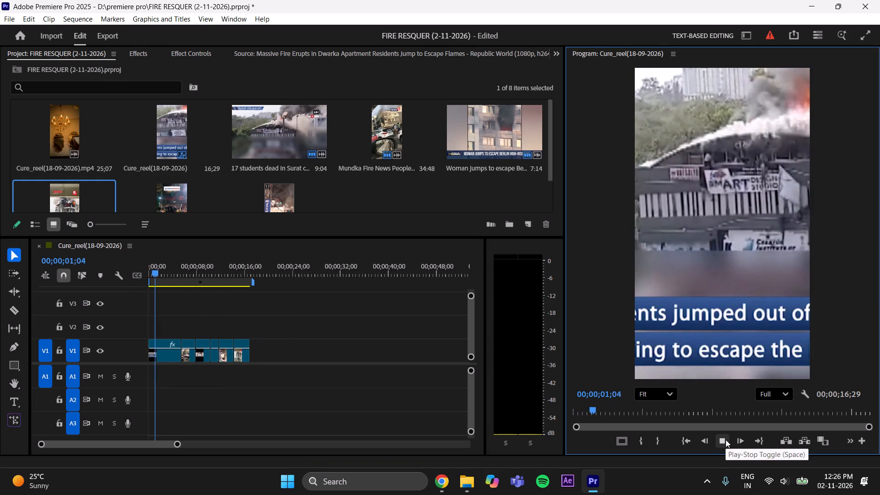
click(726, 440)
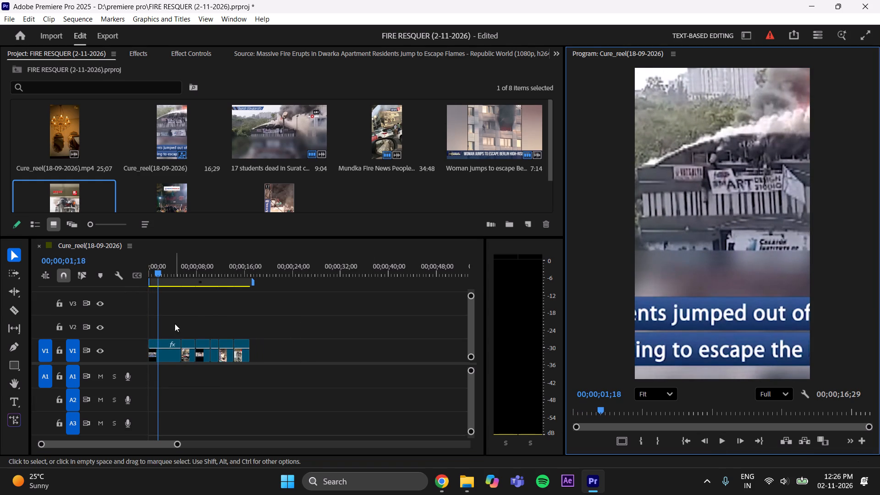
double_click(720, 441)
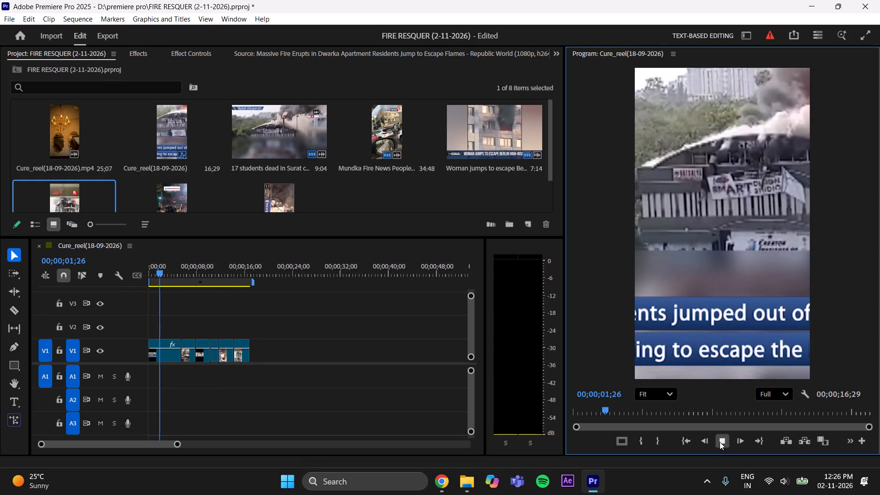
double_click(720, 442)
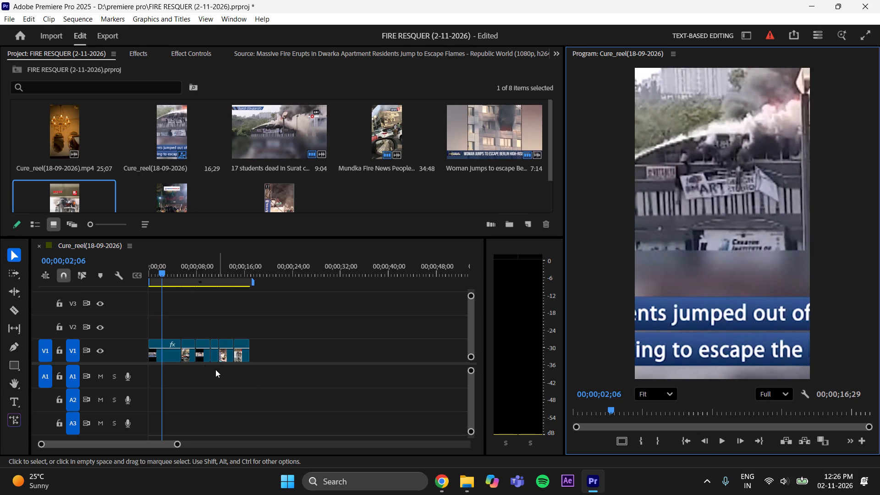
Trim the end of the opening Surat clip on V1 to the playhead at 00;00;02;06.
drag(180, 354, 163, 365)
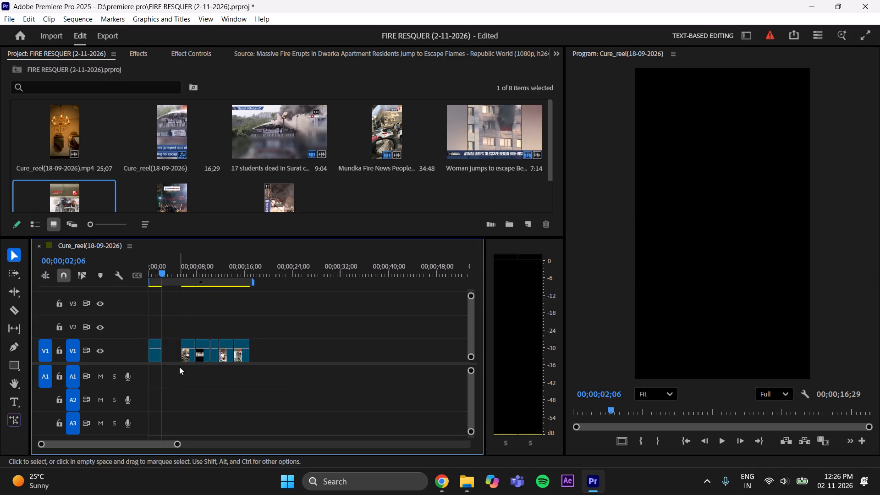
Move the remaining V1 clips together to 00;00;02;06 against the Surat clip, and play back the sequence, returning the playhead to 00;00;00;00.
drag(176, 319, 266, 353)
drag(187, 355, 175, 357)
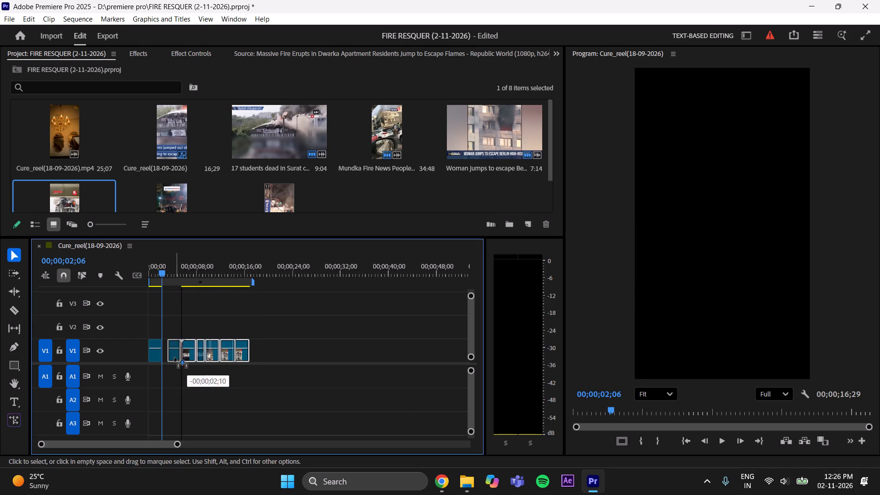
drag(175, 357, 168, 358)
click(192, 319)
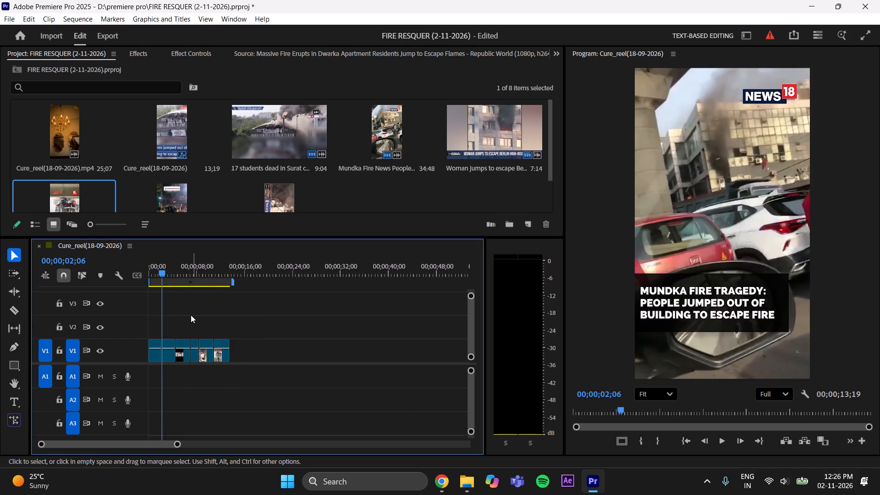
drag(163, 270, 159, 280)
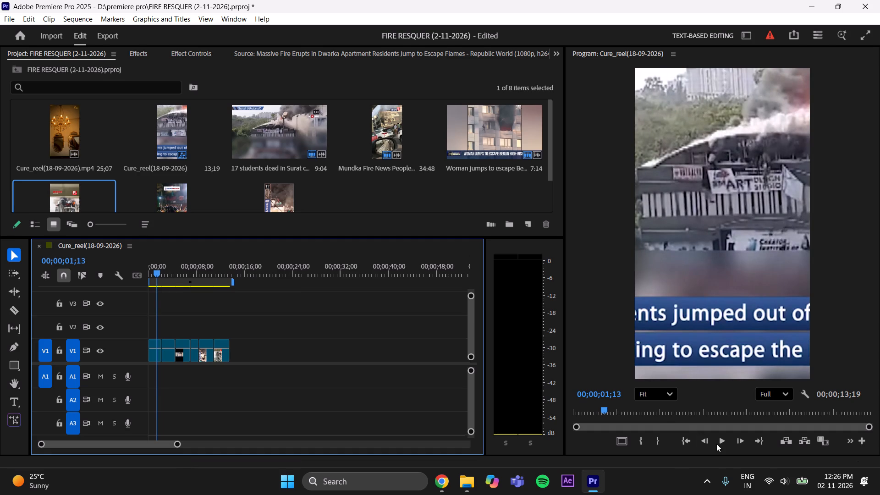
click(720, 440)
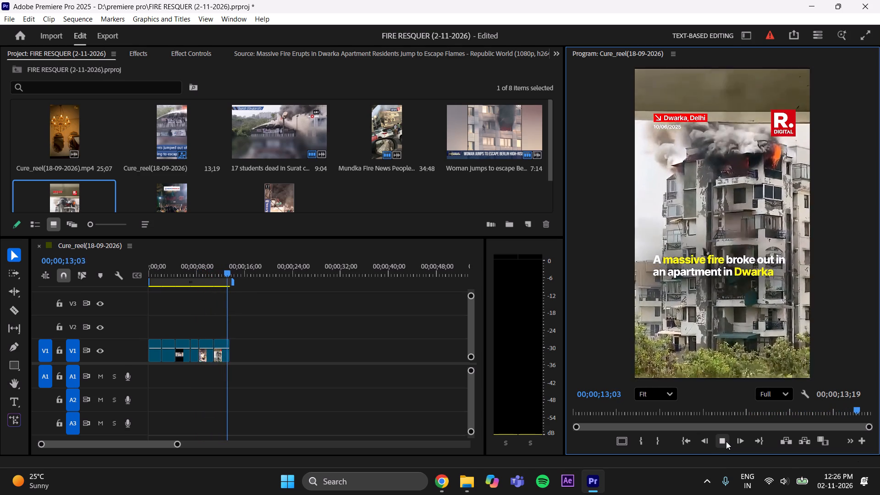
click(726, 441)
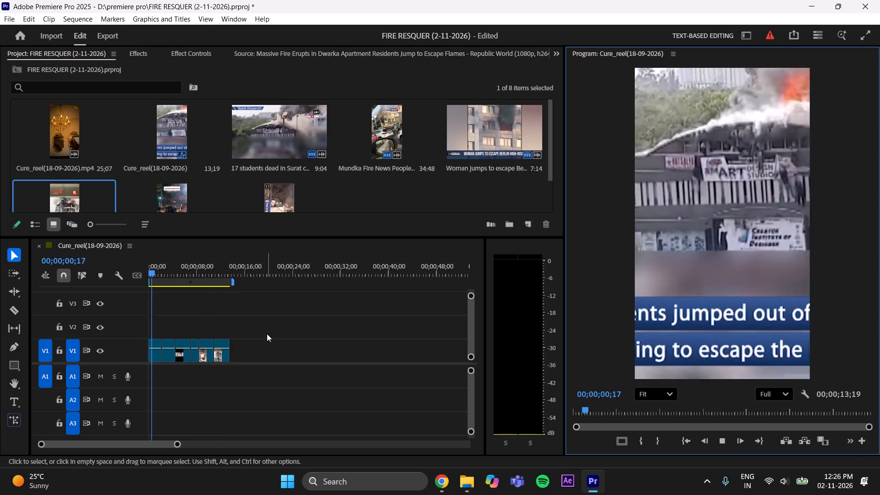
drag(161, 268, 42, 268)
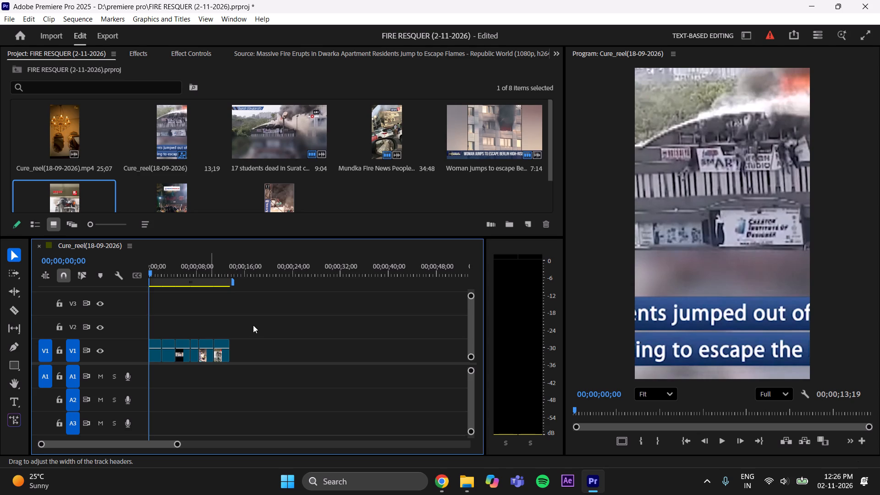
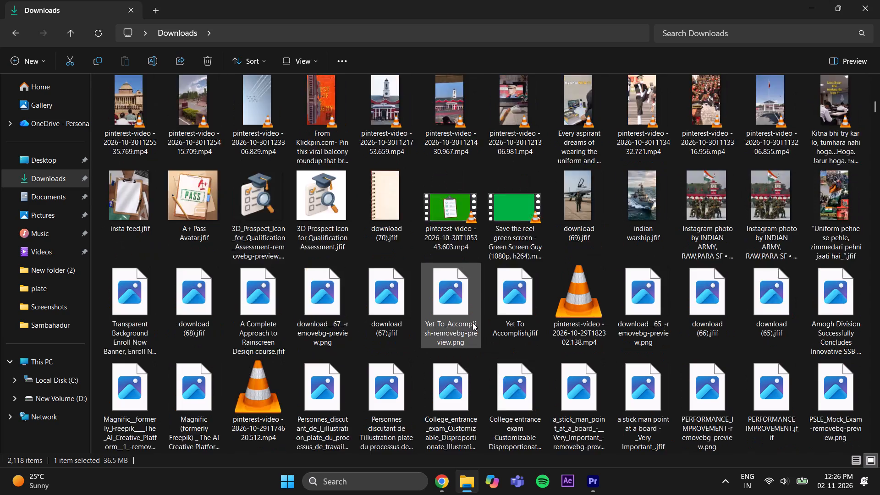
Look through the files in the Downloads folder for a sound effect to use in the reel.
scroll(473, 323, down, 20)
scroll(473, 323, down, 20)
scroll(473, 323, down, 8)
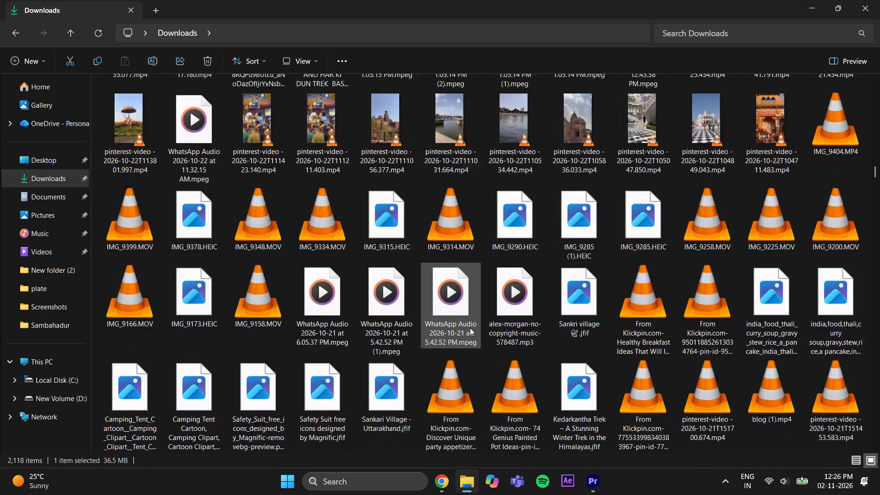
scroll(470, 328, down, 20)
scroll(470, 328, down, 20)
scroll(470, 328, down, 7)
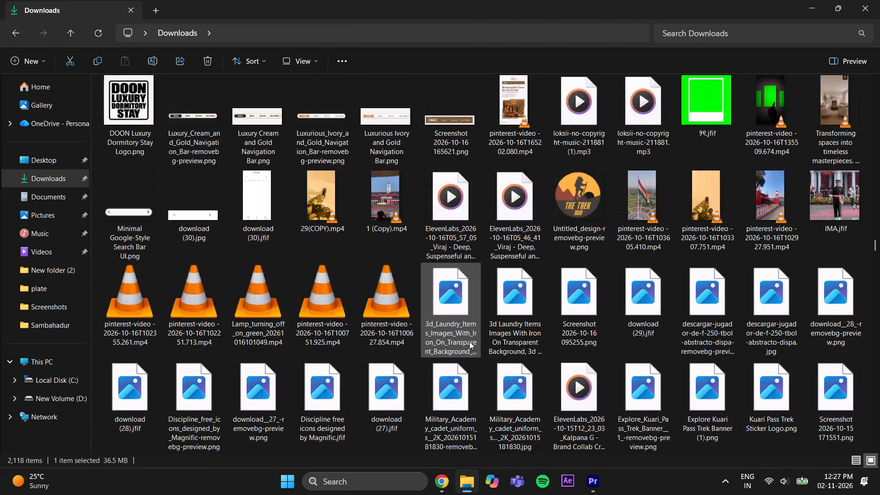
scroll(469, 341, down, 20)
scroll(469, 341, down, 20)
scroll(469, 341, down, 1)
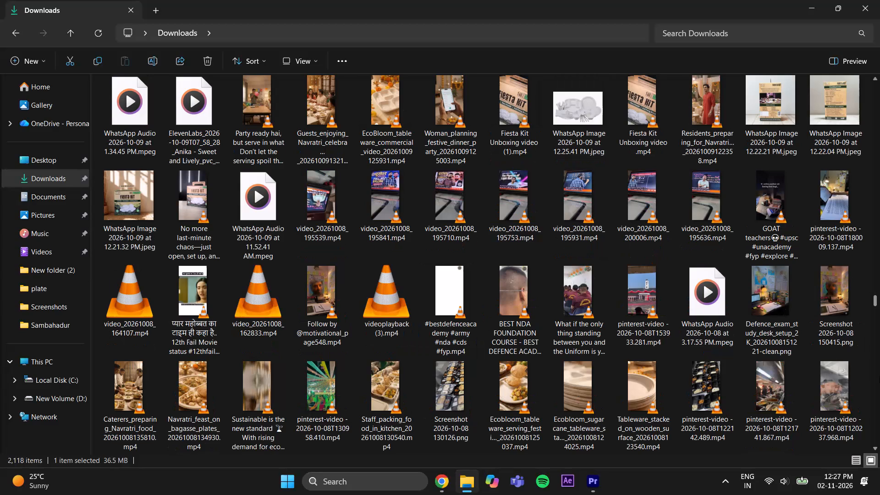
drag(876, 302, 876, 471)
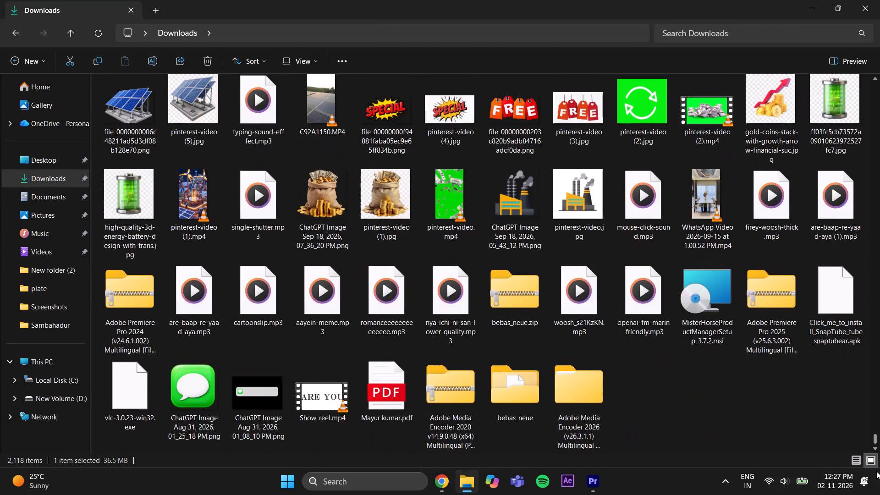
drag(876, 471, 876, 473)
scroll(690, 405, down, 20)
scroll(690, 405, down, 11)
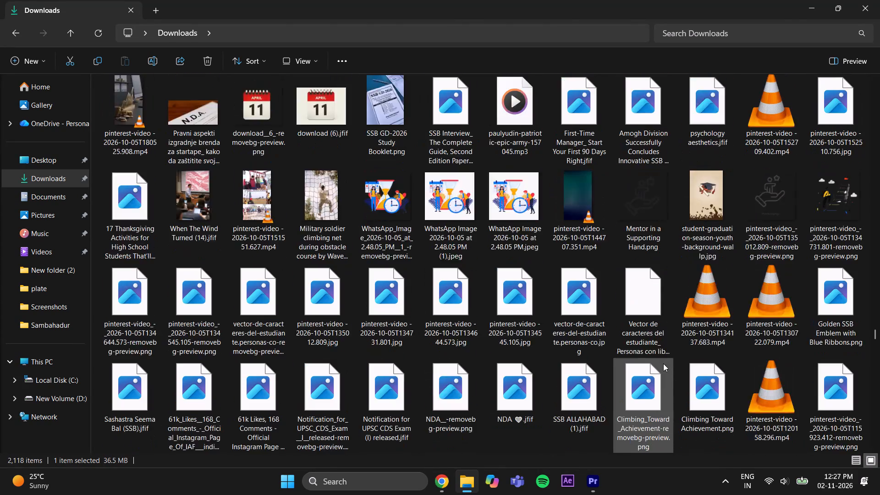
scroll(663, 363, down, 20)
scroll(663, 363, down, 20)
scroll(663, 363, down, 7)
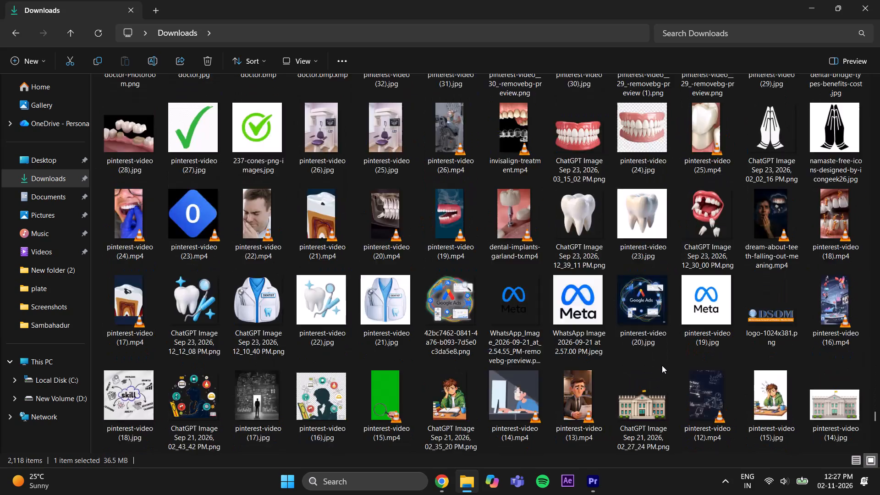
scroll(662, 365, down, 17)
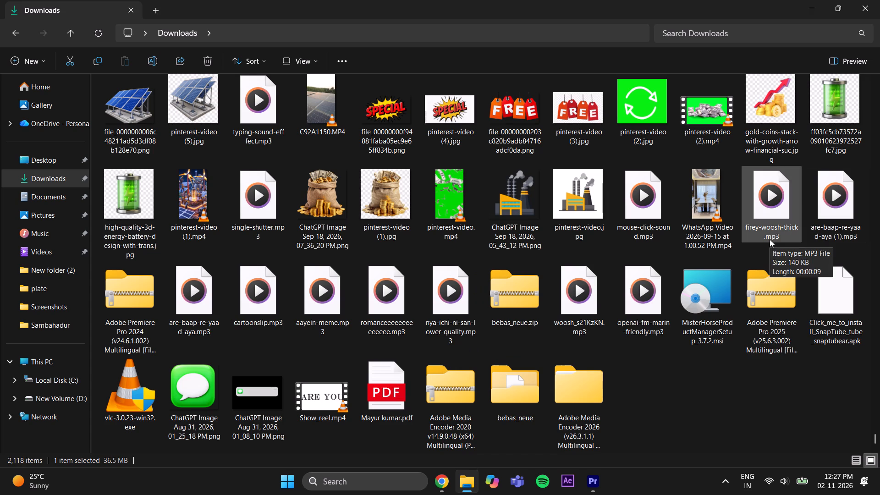
scroll(770, 239, up, 1)
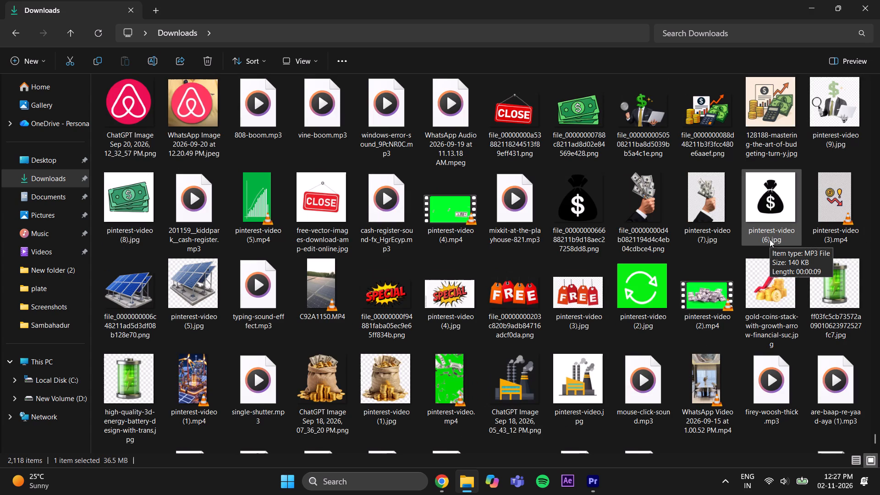
scroll(770, 239, up, 1)
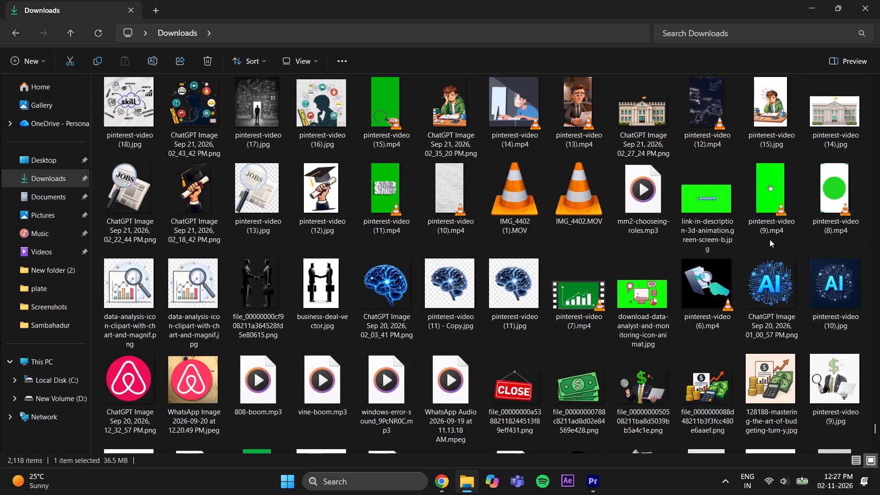
scroll(770, 239, up, 2)
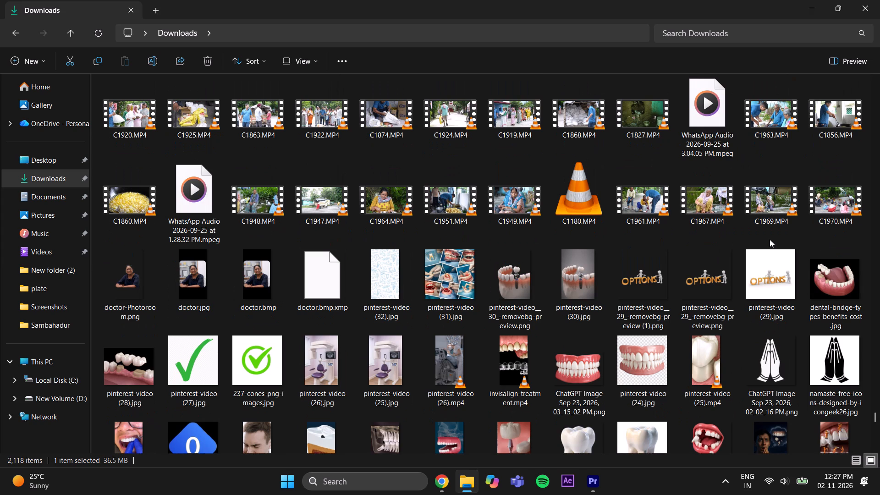
scroll(770, 239, up, 2)
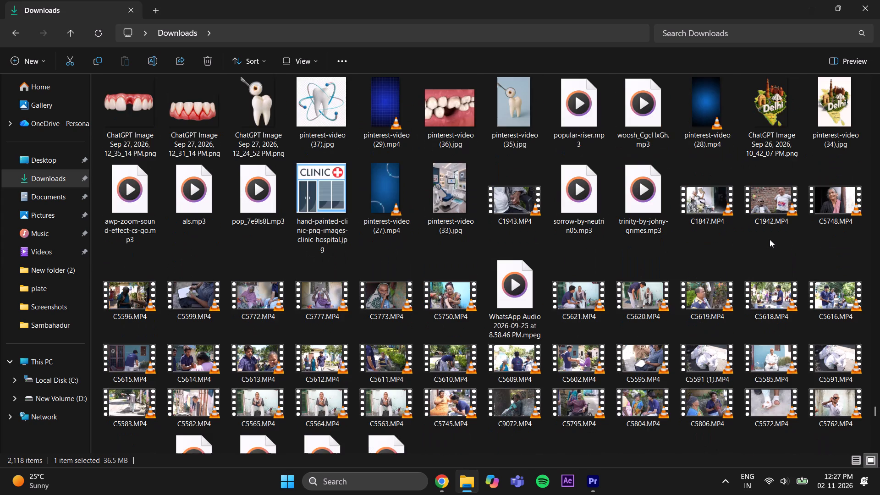
scroll(770, 239, down, 1)
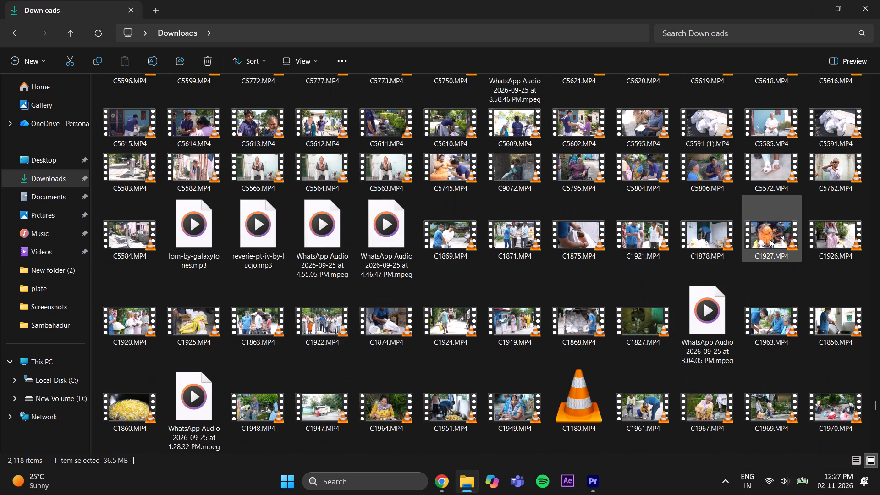
scroll(770, 239, up, 1)
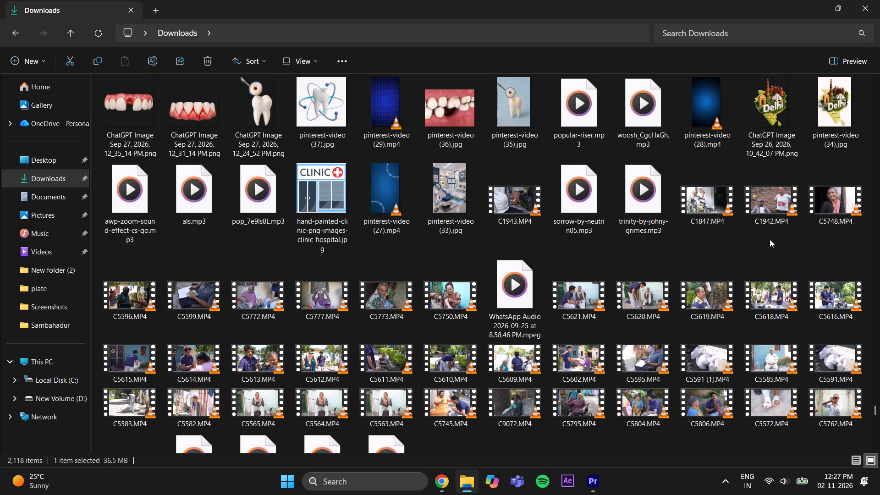
Import popular-riser.mp3 from the Downloads folder into the Premiere Pro project and open it in the Source Monitor.
drag(571, 111, 577, 152)
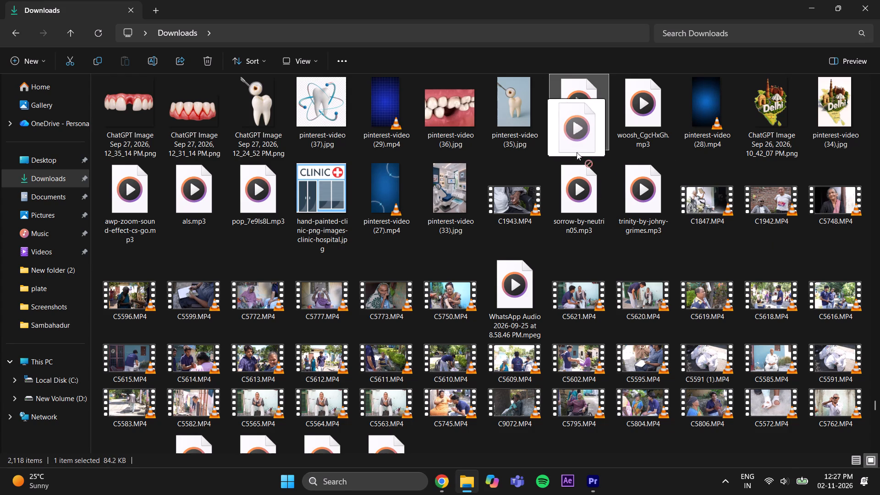
drag(577, 152, 363, 187)
double_click(399, 167)
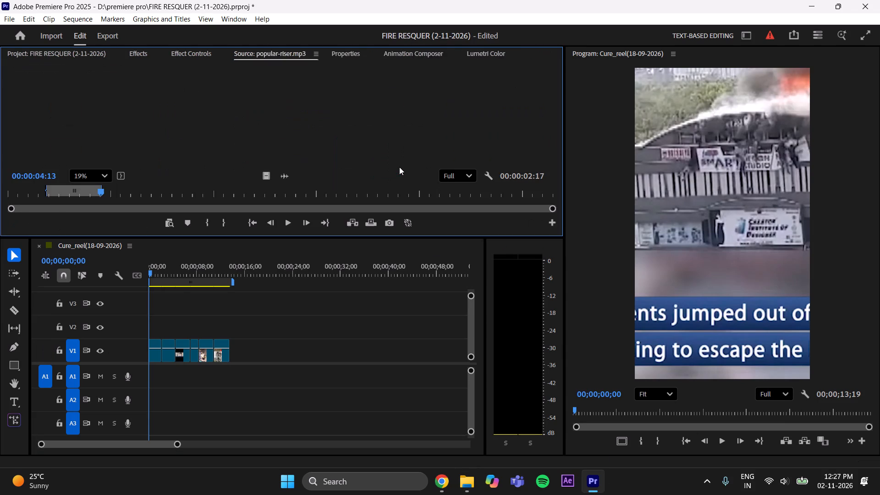
Audition the popular-riser.mp3 audio and mark its In point just before the sound begins, at about 00;00;01;21.
click(275, 225)
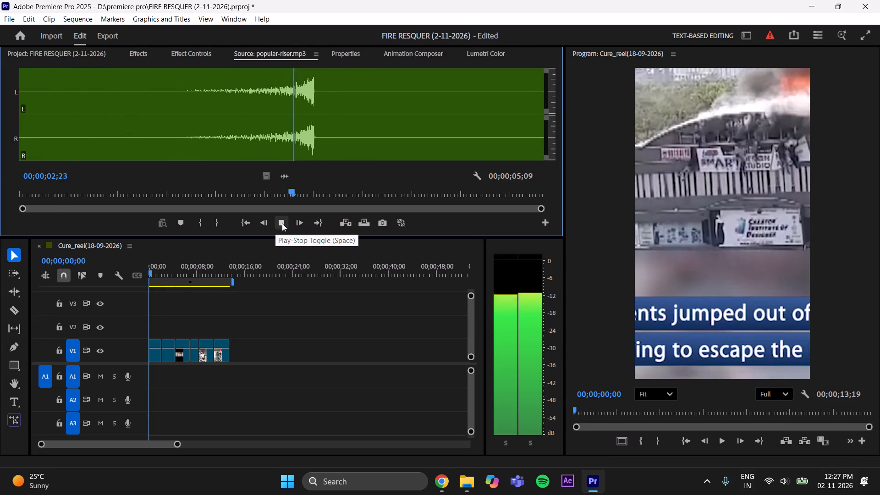
click(282, 223)
drag(358, 190, 194, 214)
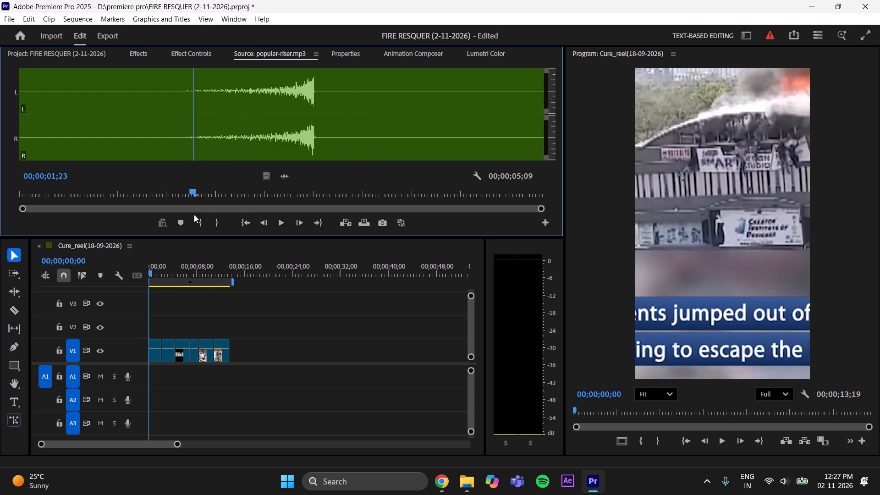
drag(194, 214, 192, 216)
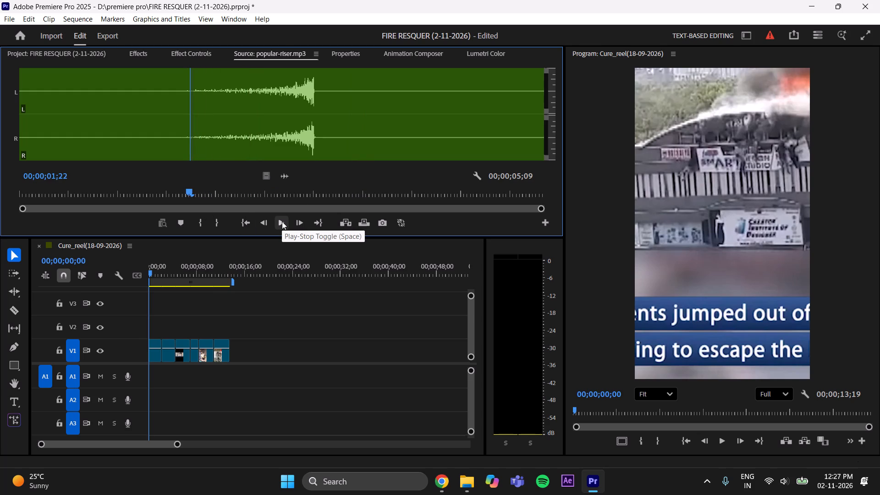
click(282, 221)
click(282, 221)
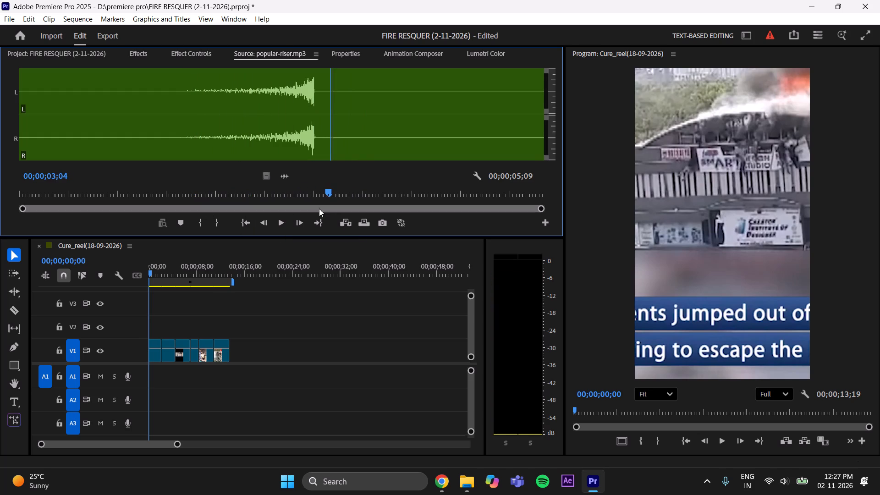
drag(325, 190, 225, 230)
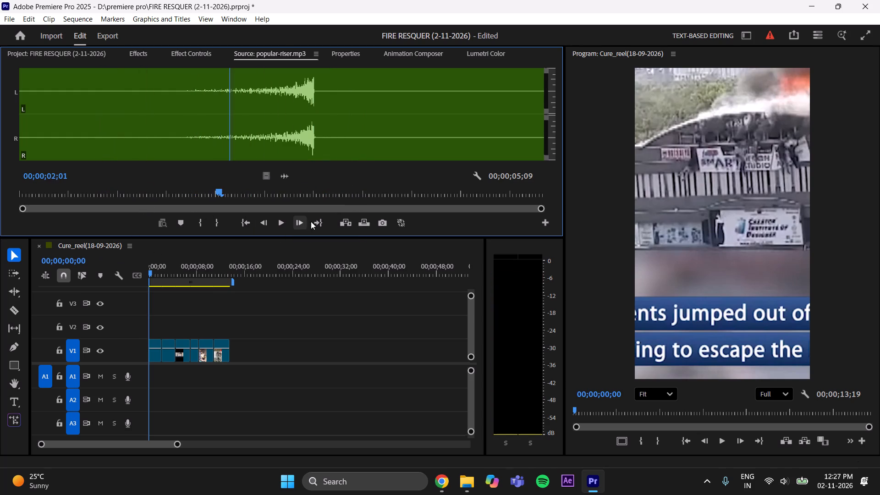
drag(212, 190, 191, 210)
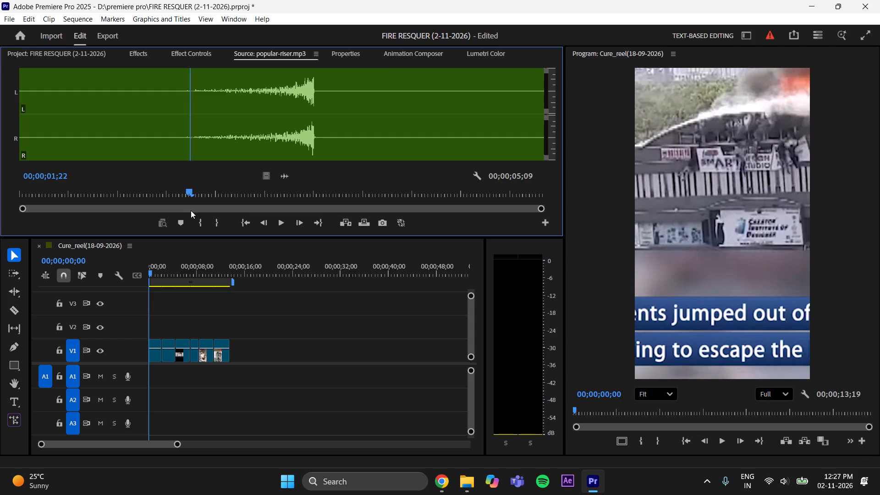
drag(191, 210, 187, 214)
click(193, 226)
Play the riser from its In point and mark its Out point just after the sound ends, at 00;00;03;04.
click(290, 221)
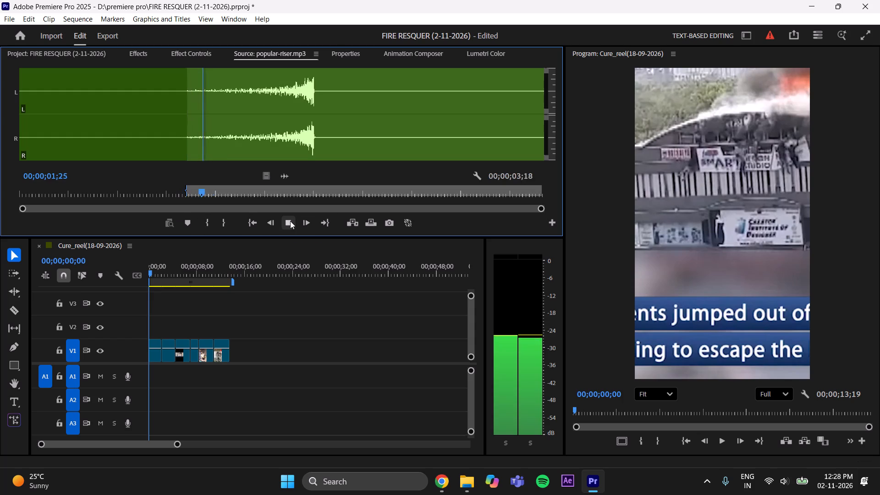
click(290, 221)
double_click(290, 221)
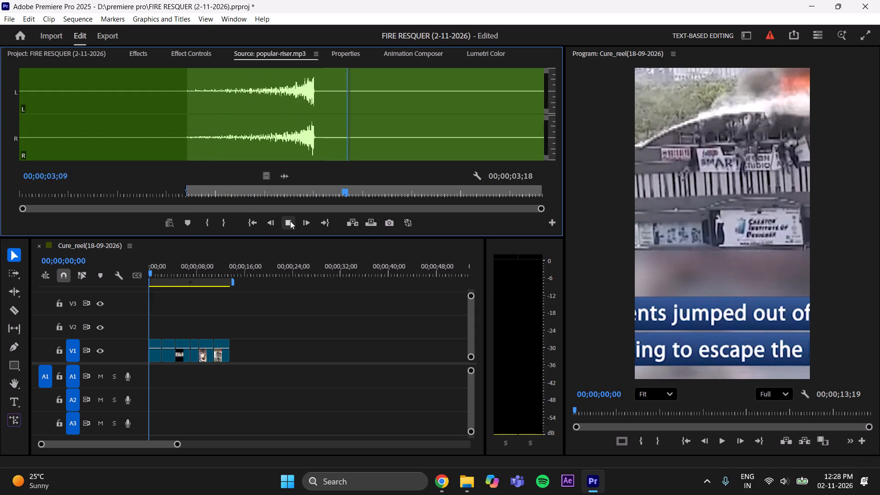
click(222, 224)
drag(340, 195, 325, 205)
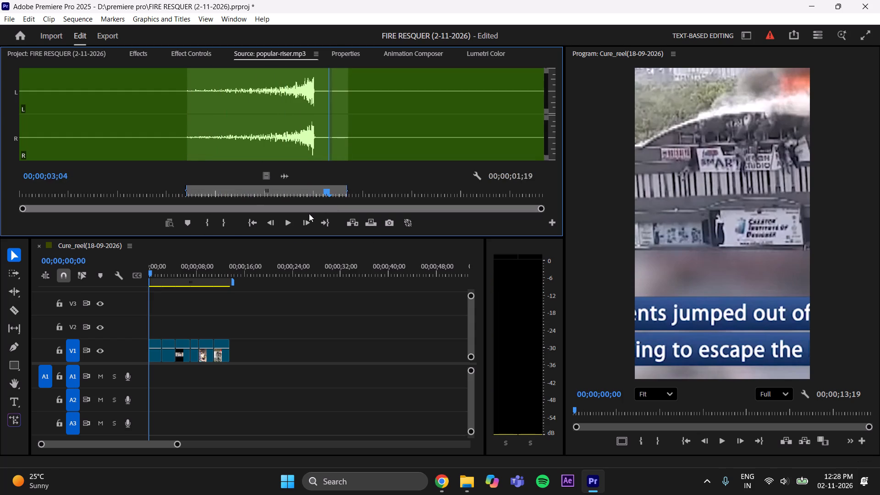
click(228, 224)
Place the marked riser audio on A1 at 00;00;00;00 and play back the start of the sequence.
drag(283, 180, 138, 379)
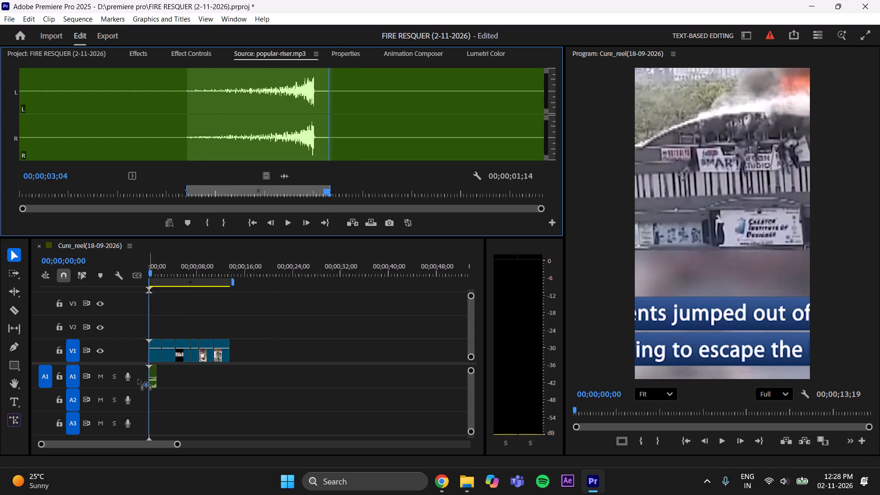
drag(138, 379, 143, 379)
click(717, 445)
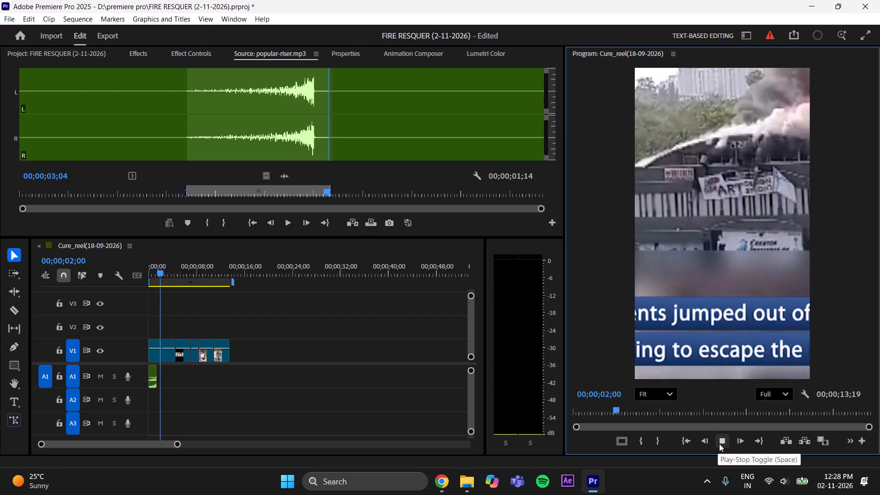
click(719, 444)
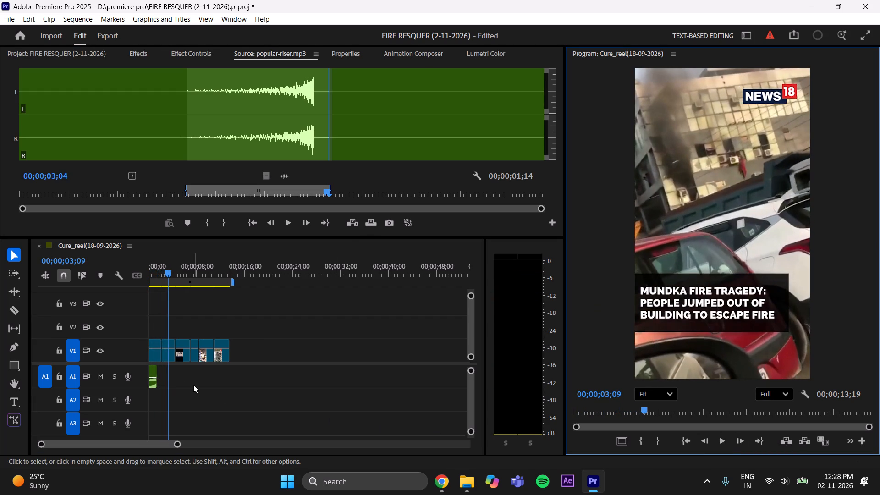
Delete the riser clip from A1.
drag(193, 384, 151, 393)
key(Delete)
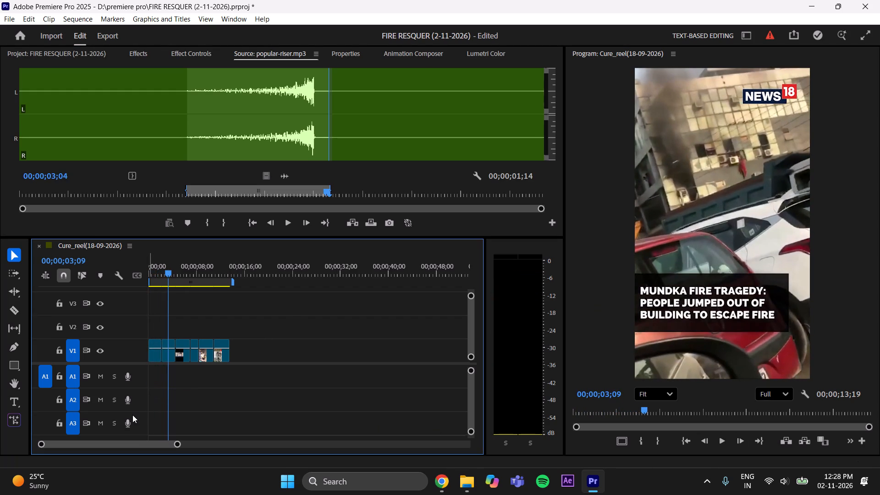
Save the project.
key(ctrl+s)
key(ctrl+s)
key(ctrl+s)
key(ctrl+s)
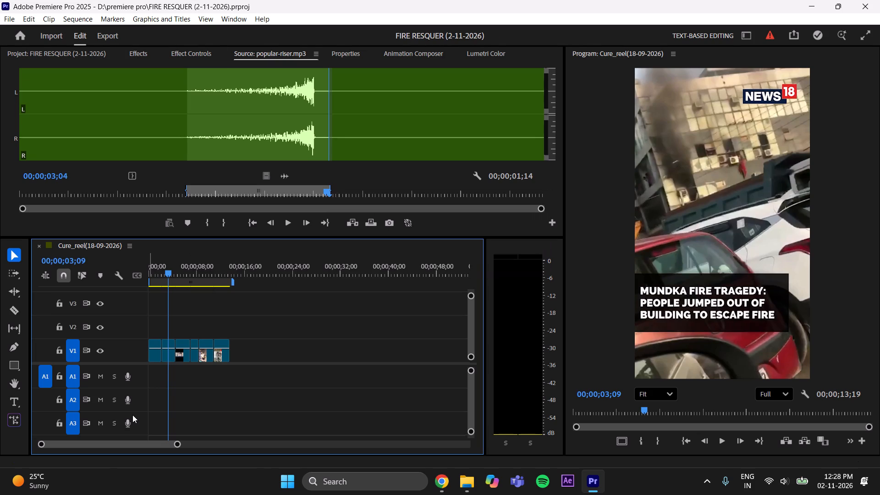
Bring the project's media items back into view and clear the selection on popular-riser.mp3.
click(185, 59)
click(107, 50)
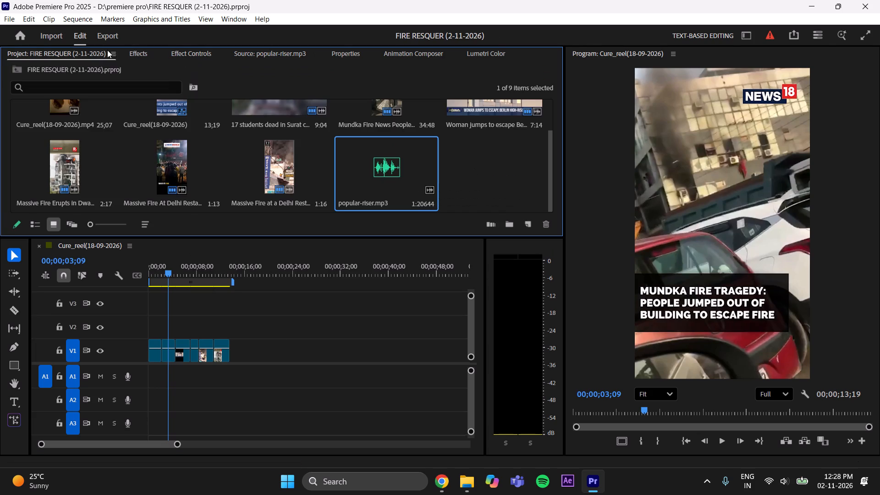
click(478, 167)
scroll(472, 165, up, 5)
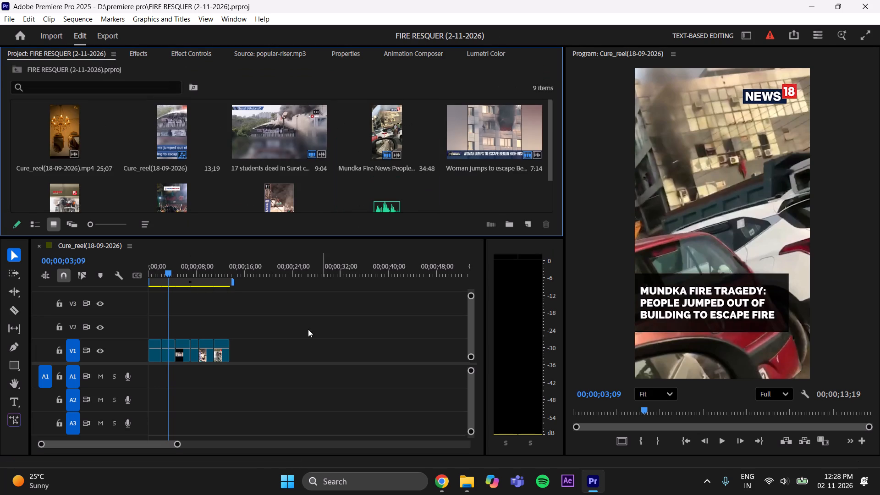
Play the whole sequence from its beginning to review the V1 clips, and return the playhead to 00;00;00;00.
drag(173, 273, 149, 291)
click(724, 443)
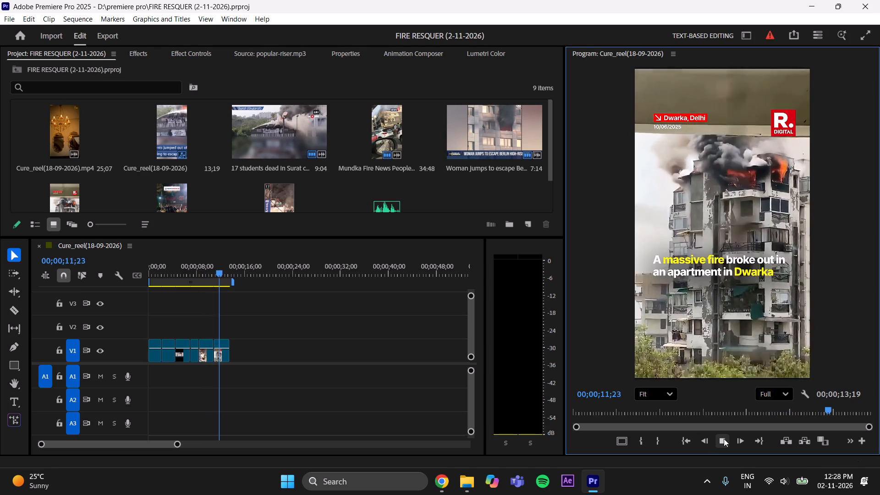
click(724, 439)
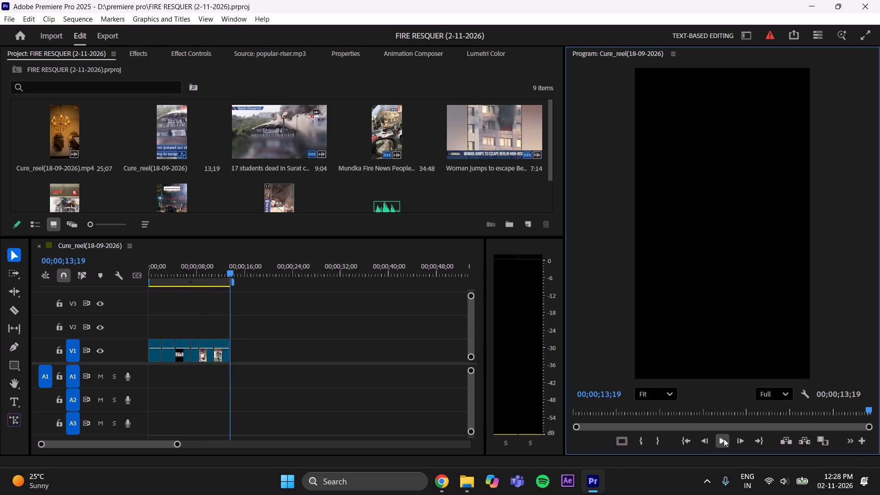
click(296, 344)
drag(152, 268, 162, 270)
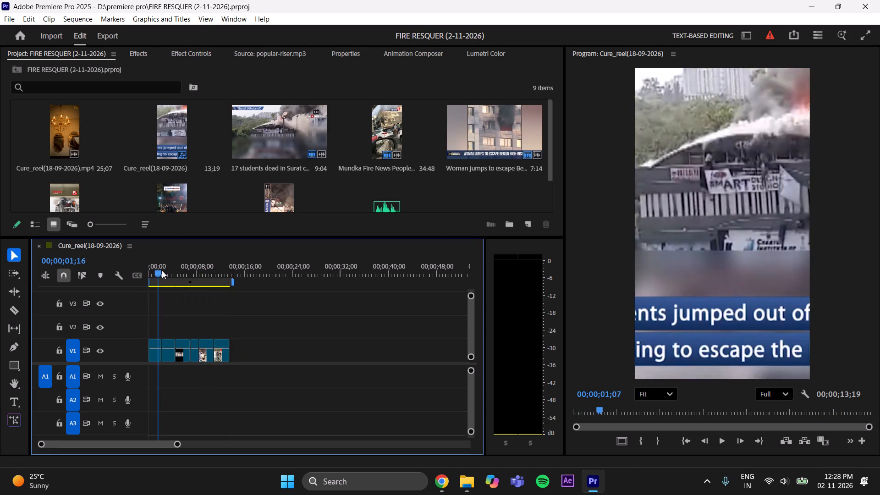
drag(162, 270, 54, 291)
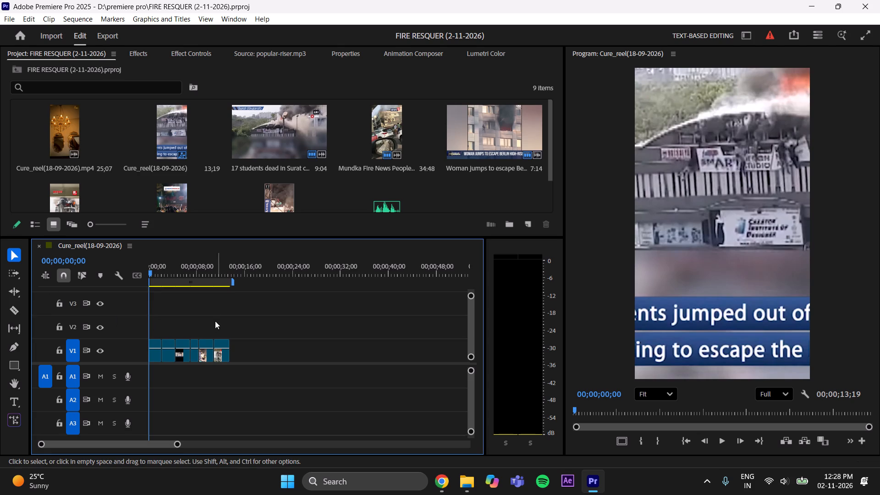
Move the last V1 clip, the Dwarka apartment fire, to the sequence start and place the other five clips directly behind it.
drag(206, 308, 159, 352)
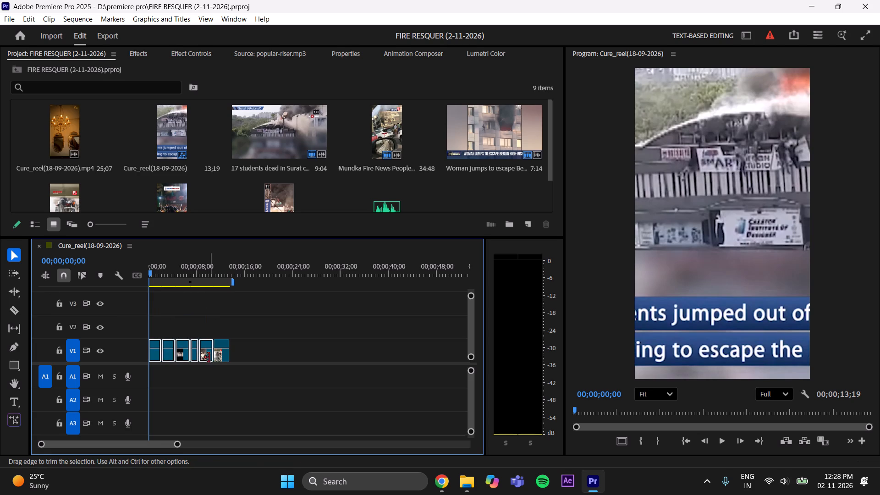
drag(239, 305, 150, 351)
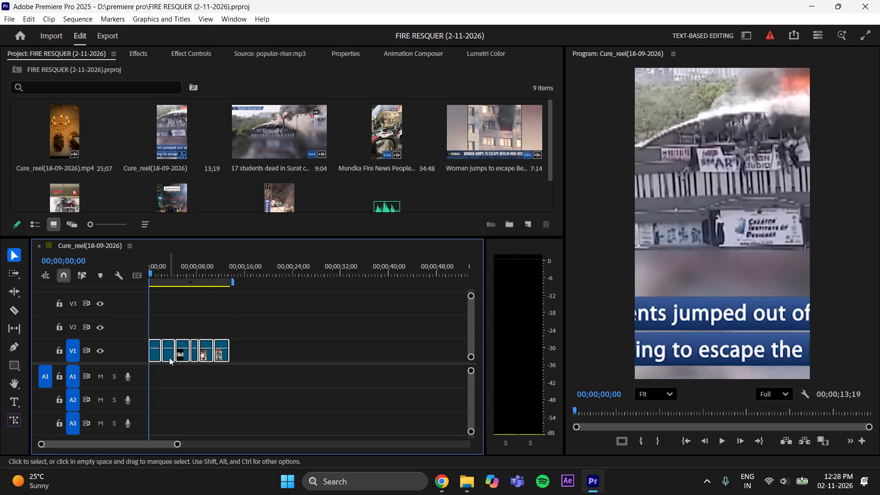
drag(169, 354, 203, 359)
click(218, 315)
drag(260, 356, 233, 357)
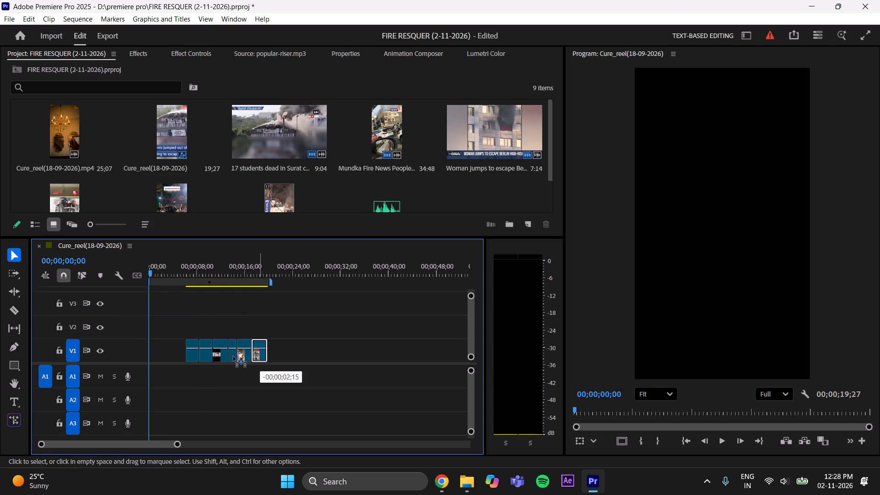
drag(233, 357, 147, 359)
drag(301, 309, 185, 357)
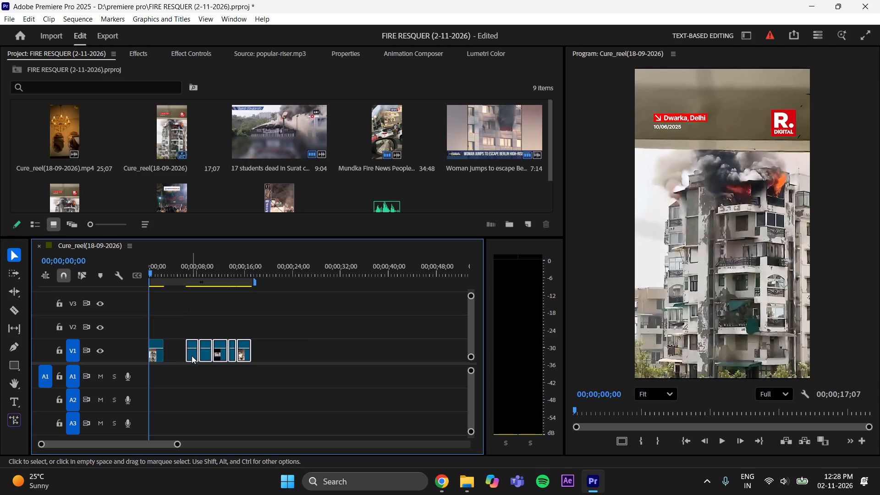
drag(192, 355, 168, 359)
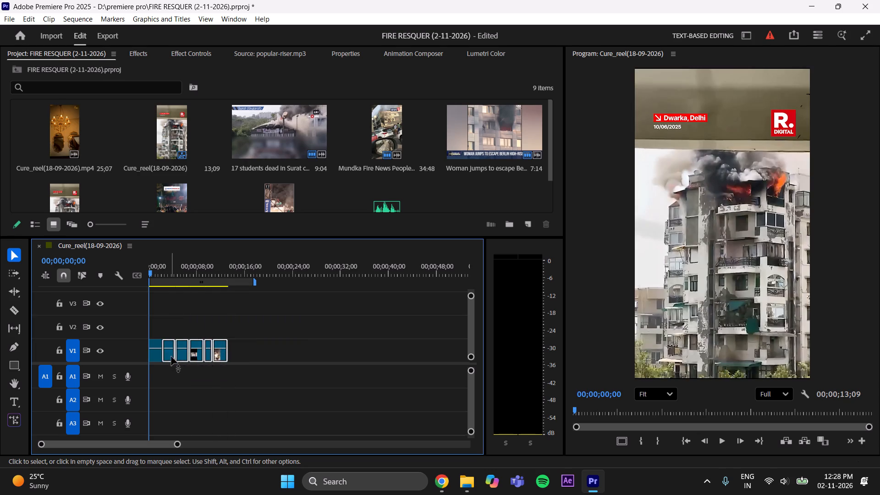
click(192, 302)
Trim the end of the opening Dwarka fire clip to about 1.5 seconds and shift the remaining V1 clips earlier to close the gap.
drag(160, 358, 155, 361)
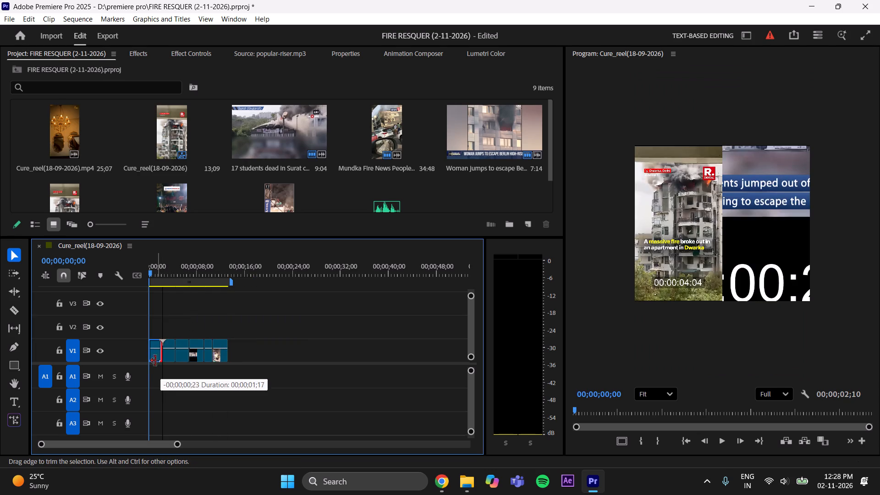
drag(155, 361, 155, 362)
drag(247, 314, 235, 335)
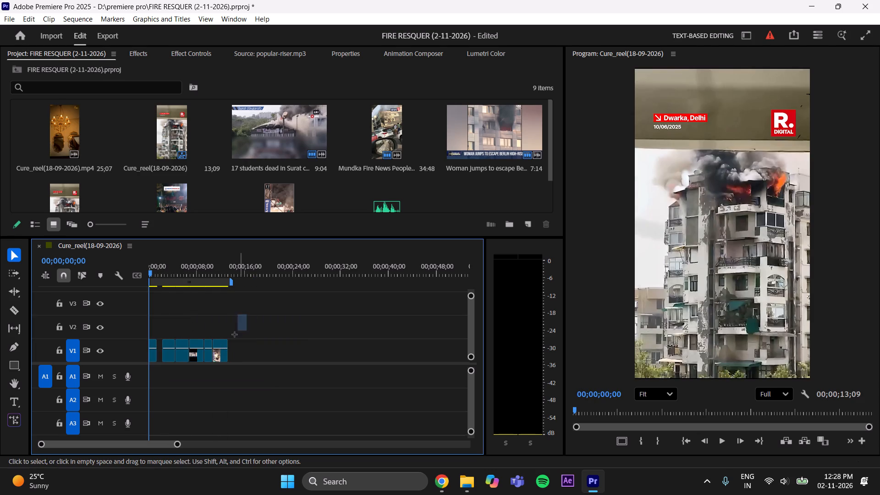
drag(235, 335, 168, 358)
drag(167, 357, 163, 358)
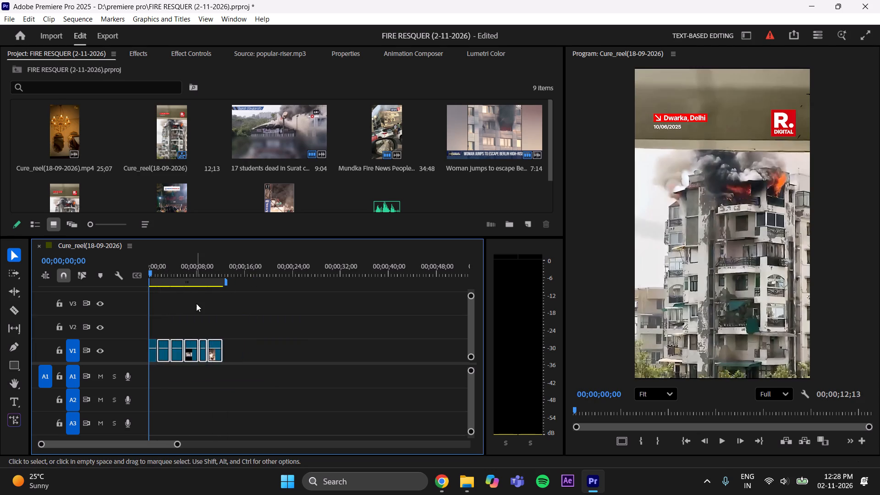
click(196, 303)
Play the reordered sequence from its beginning to review the cuts, and return the playhead to 00;00;00;00.
click(718, 443)
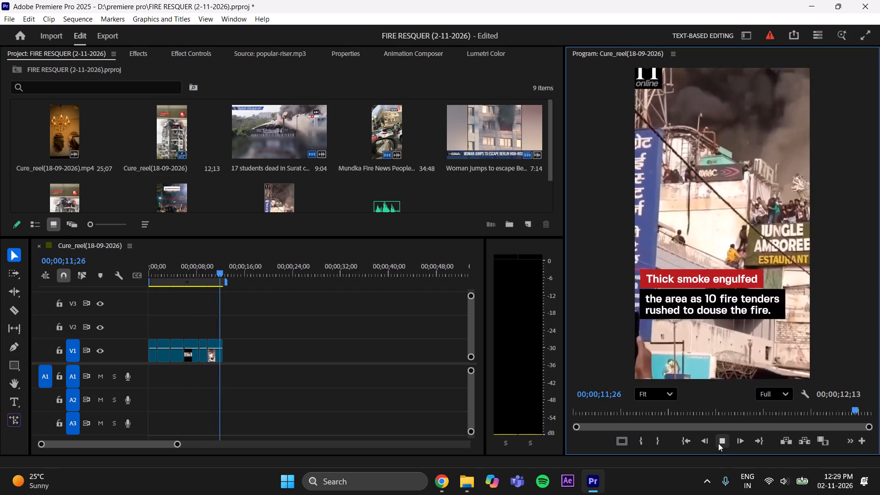
click(718, 443)
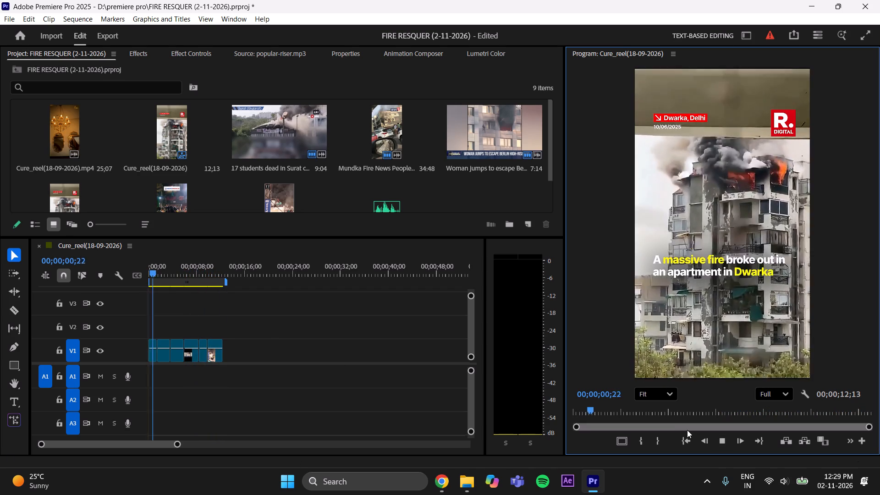
click(717, 439)
drag(156, 270, 76, 294)
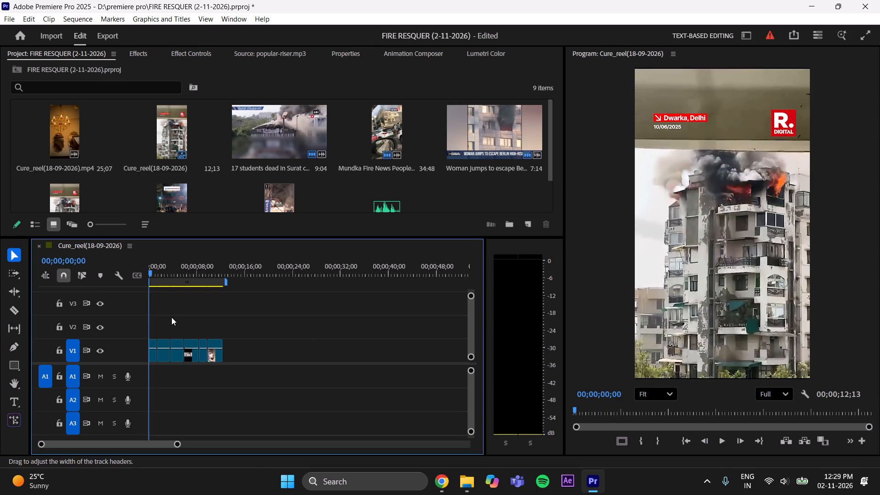
Save the project.
key(ctrl+s)
key(ctrl+s)
key(ctrl+s)
key(ctrl+s)
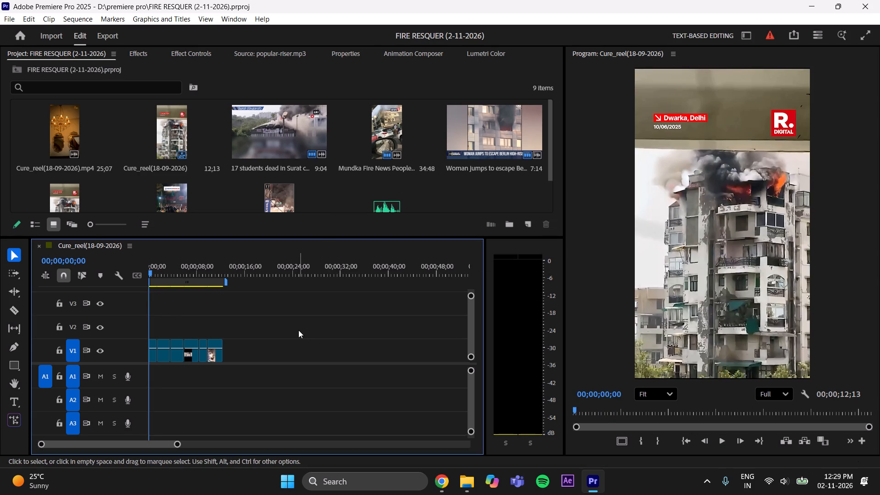
key(ctrl+s)
key(ctrl+s)
key(ctrl+s)
key(ctrl+s)
key(ctrl+s)
key(ctrl+s)
key(ctrl+s)
key(ctrl+s)
key(ctrl+s)
key(ctrl+s)
key(ctrl+s)
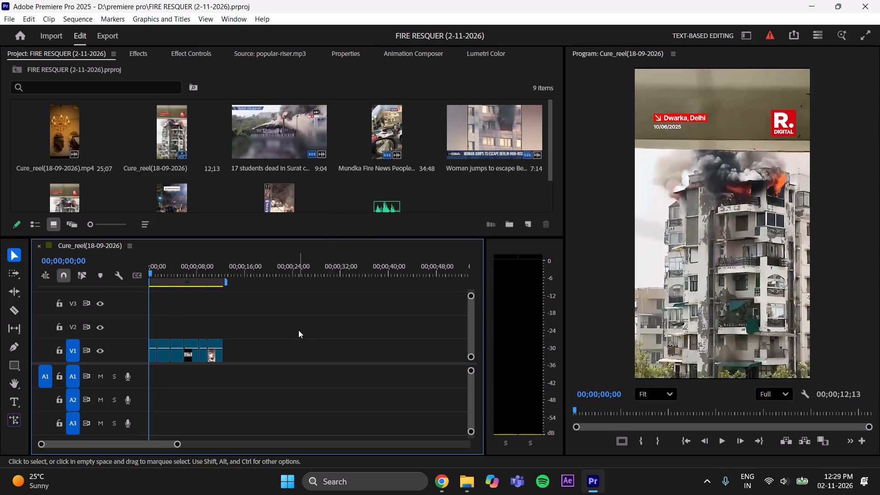
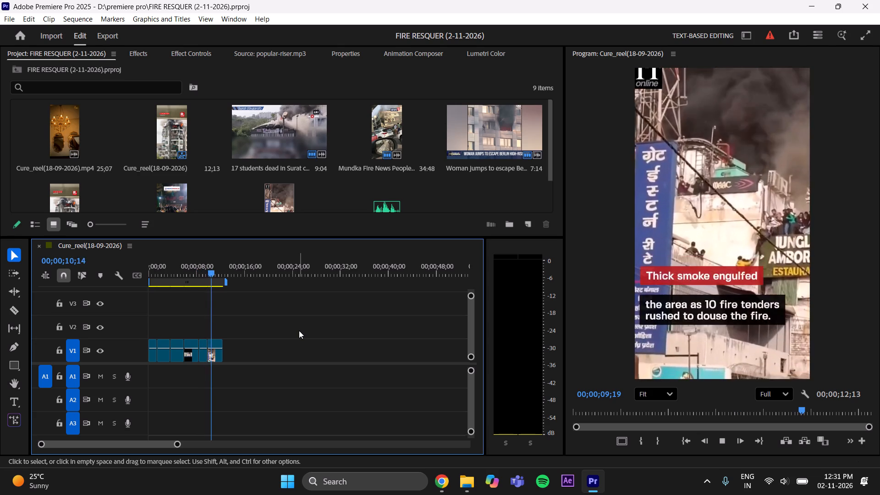
Stop playback near the end of the last V1 clip and return the playhead to 00;00;00;00.
key(space)
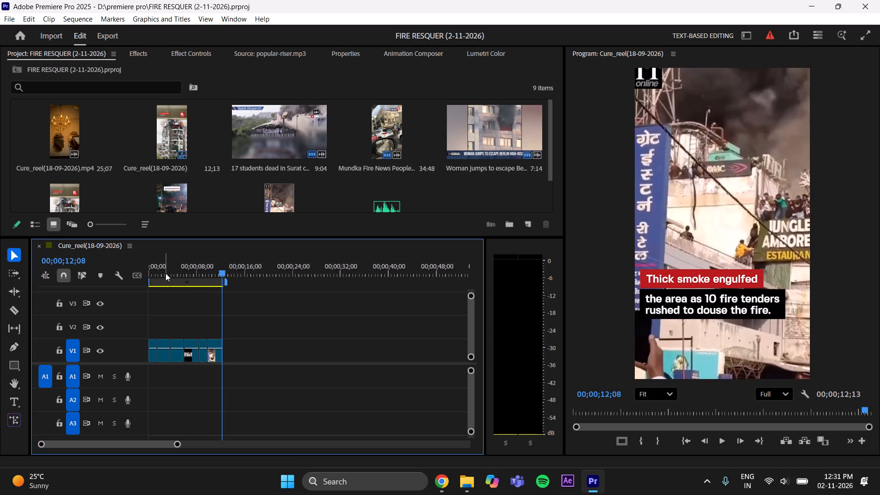
drag(166, 272, 128, 272)
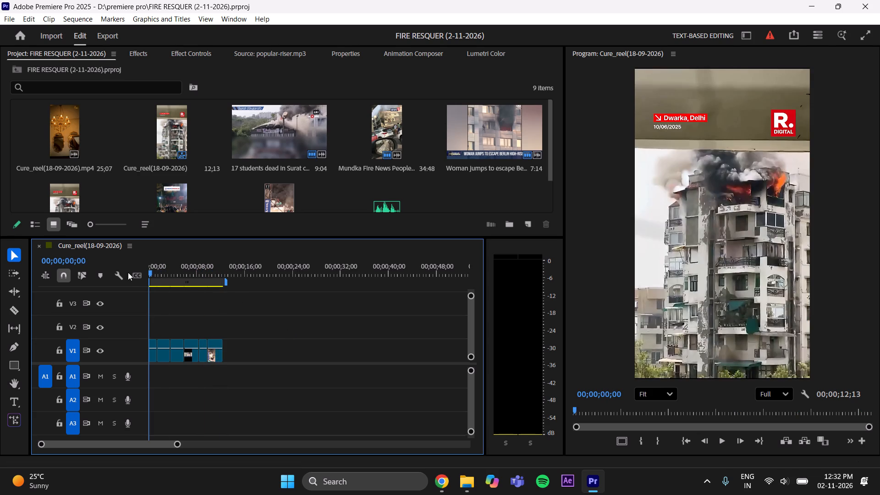
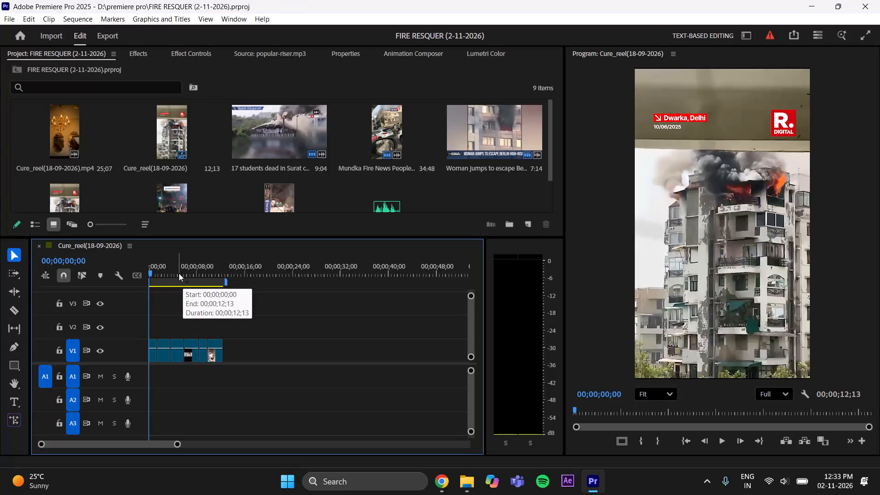
Scrub through the joined V1 clips to review the fire footage, and return the playhead to 00;00;00;00.
drag(177, 277, 209, 296)
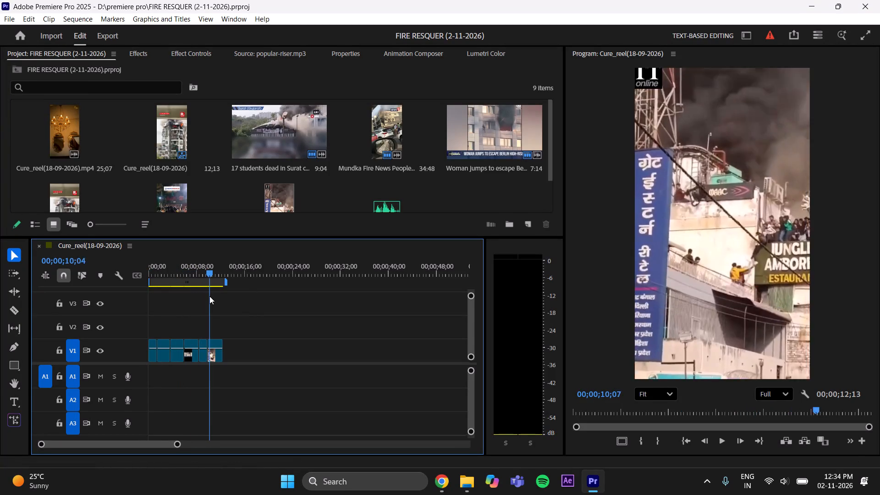
drag(209, 296, 155, 311)
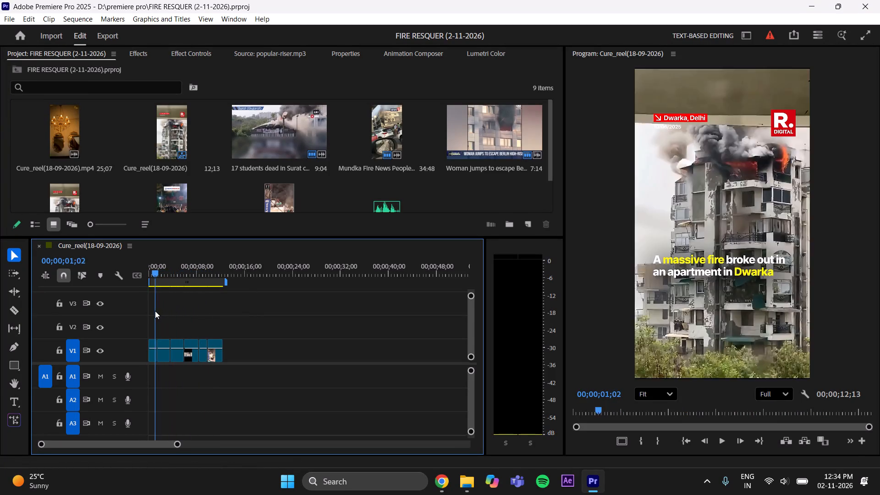
drag(155, 311, 149, 312)
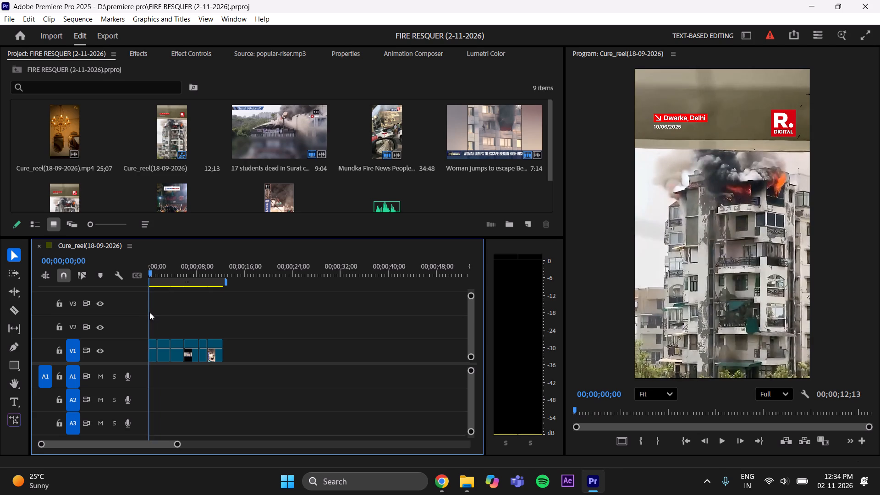
drag(149, 312, 152, 310)
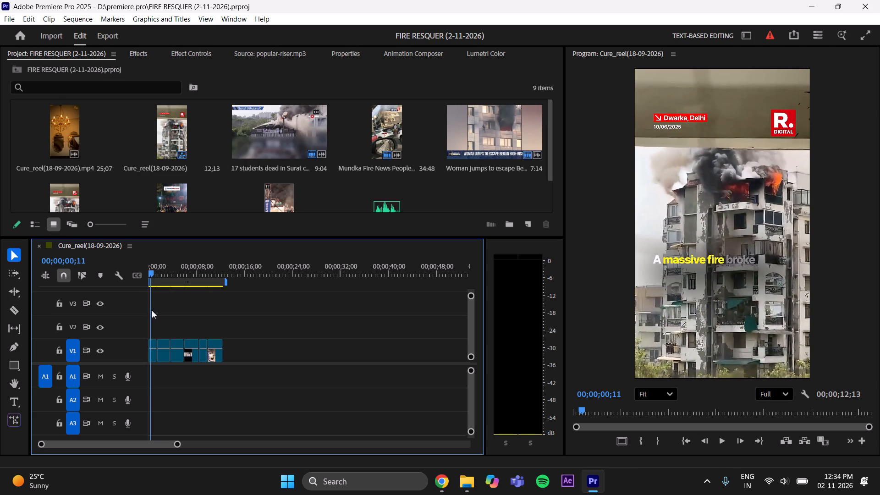
click(143, 311)
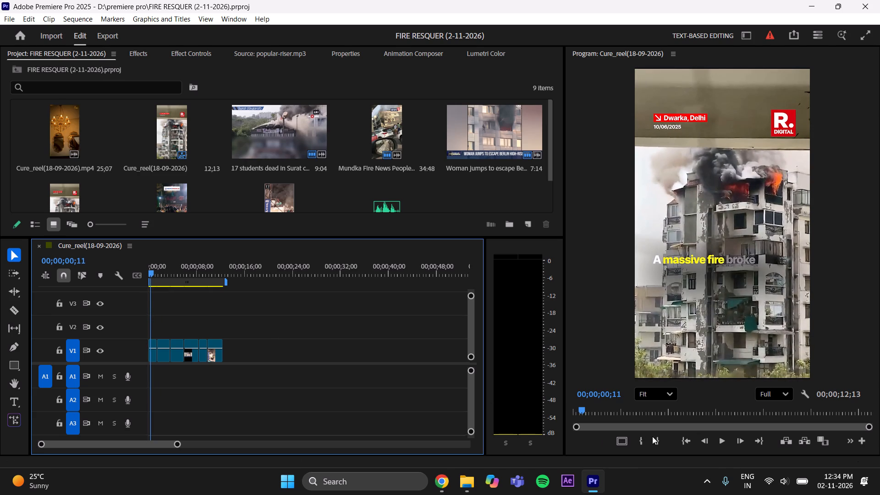
right_drag(587, 410, 636, 411)
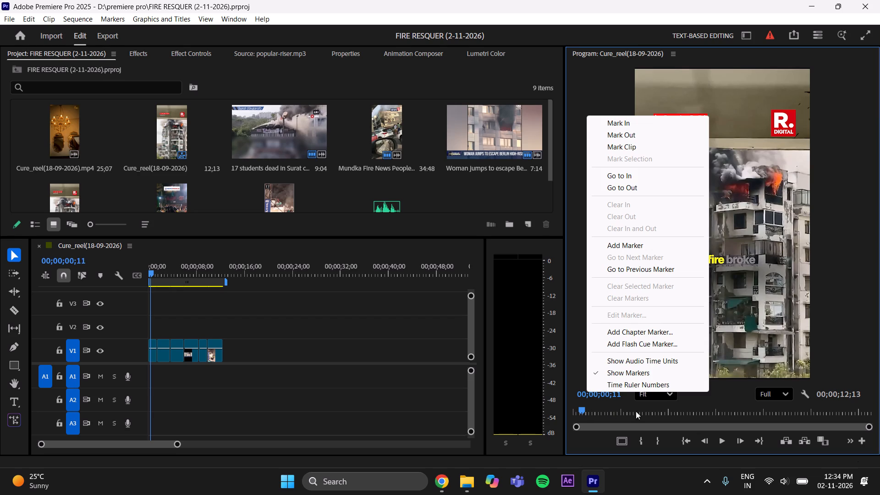
right_drag(636, 411, 654, 411)
click(654, 411)
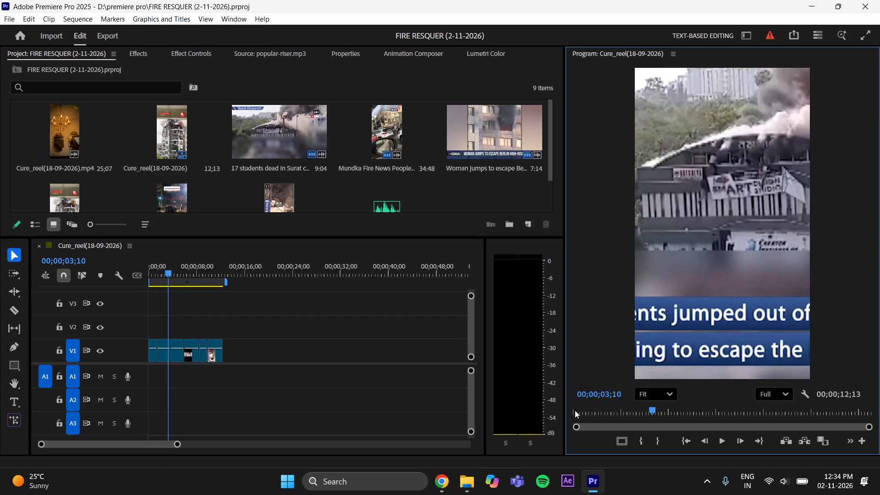
click(575, 410)
key(Left)
key(Left)
key(Left)
key(Left)
key(Left)
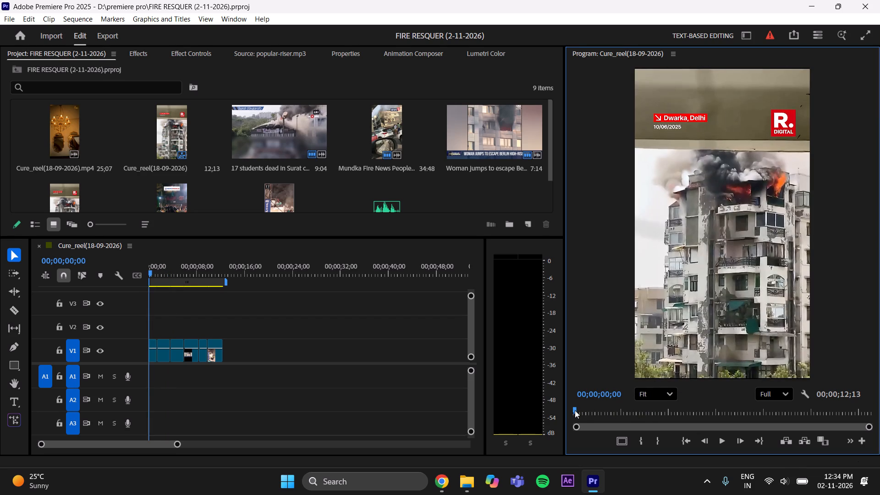
key(Left)
key(Left)
key(Left)
key(Left)
key(Left)
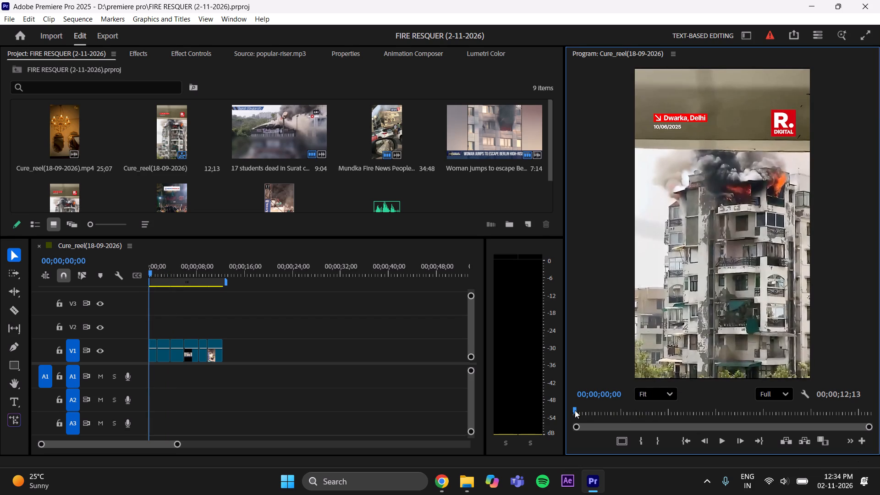
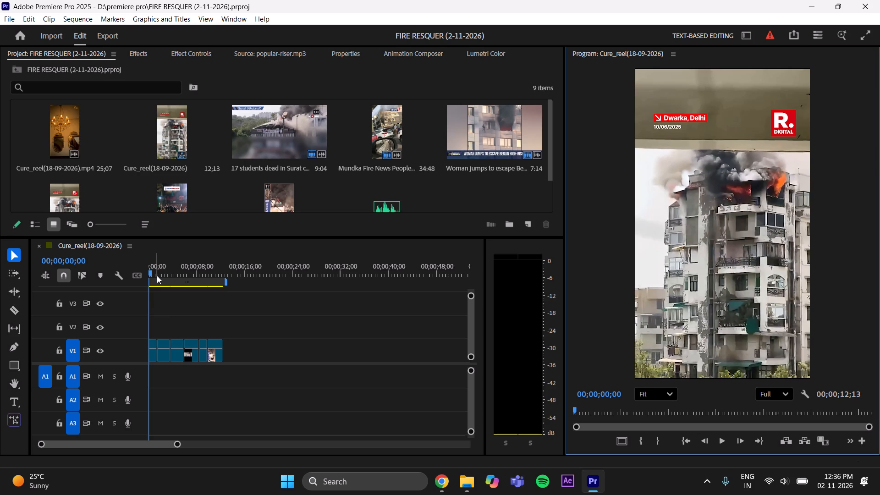
Play the joined V1 fire clips through from the start to review the cut, and return the playhead to 00;00;00;00.
drag(156, 273, 169, 273)
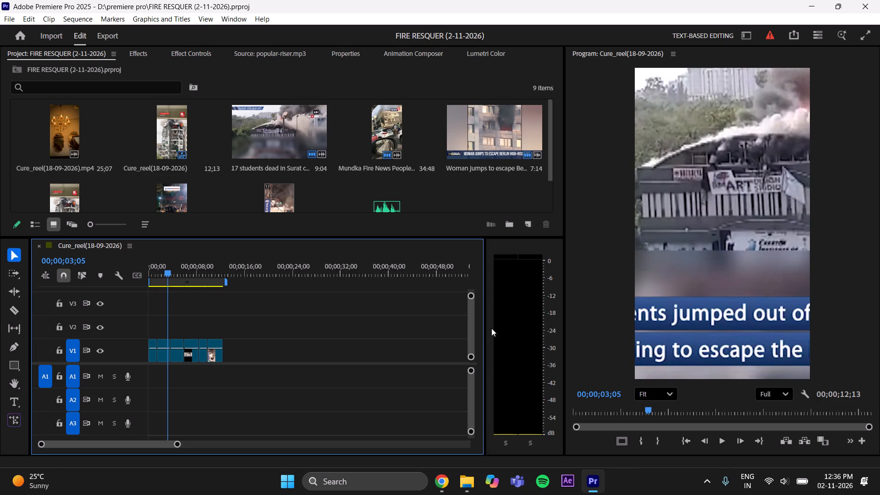
click(178, 273)
drag(178, 273, 2, 329)
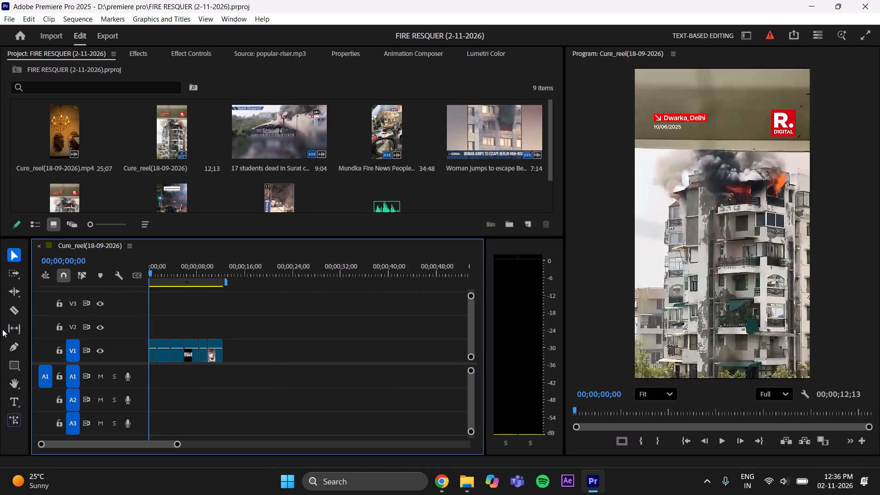
drag(2, 329, 0, 330)
key(space)
key(space)
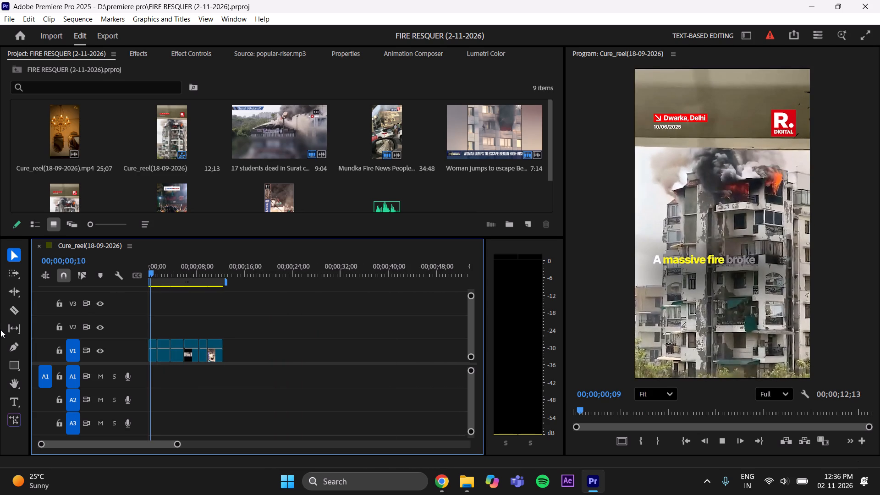
drag(152, 275, 131, 270)
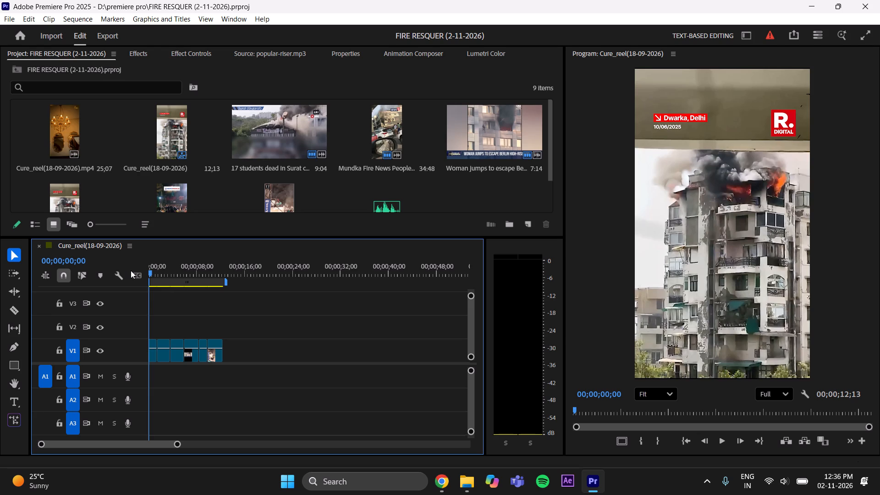
key(space)
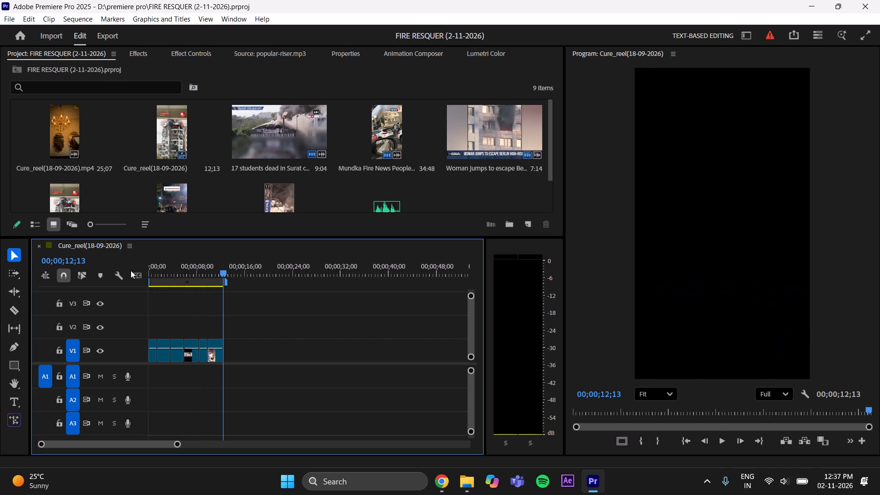
drag(167, 273, 129, 275)
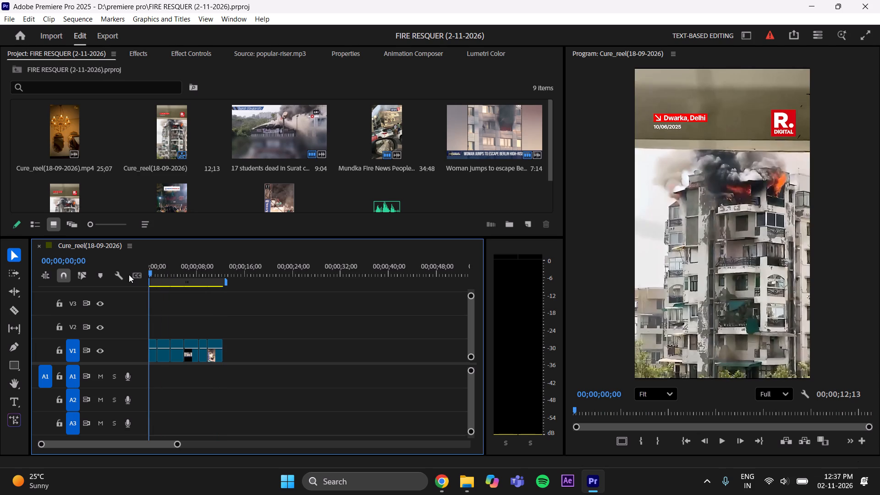
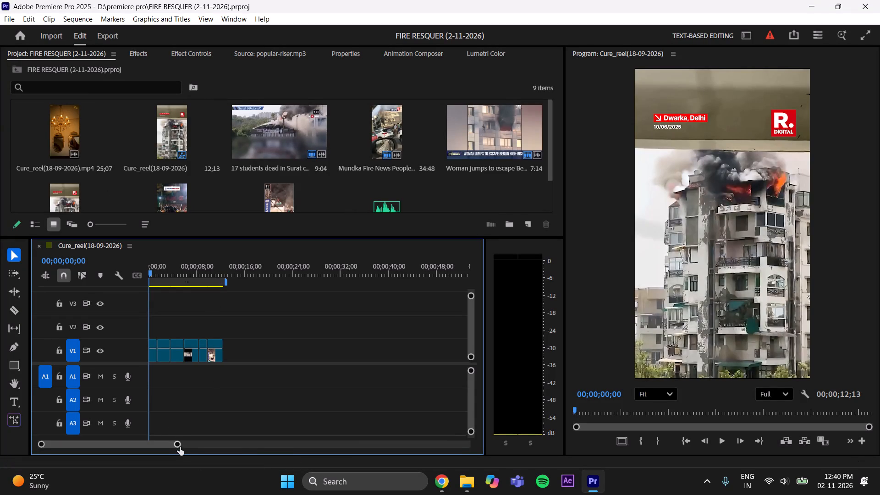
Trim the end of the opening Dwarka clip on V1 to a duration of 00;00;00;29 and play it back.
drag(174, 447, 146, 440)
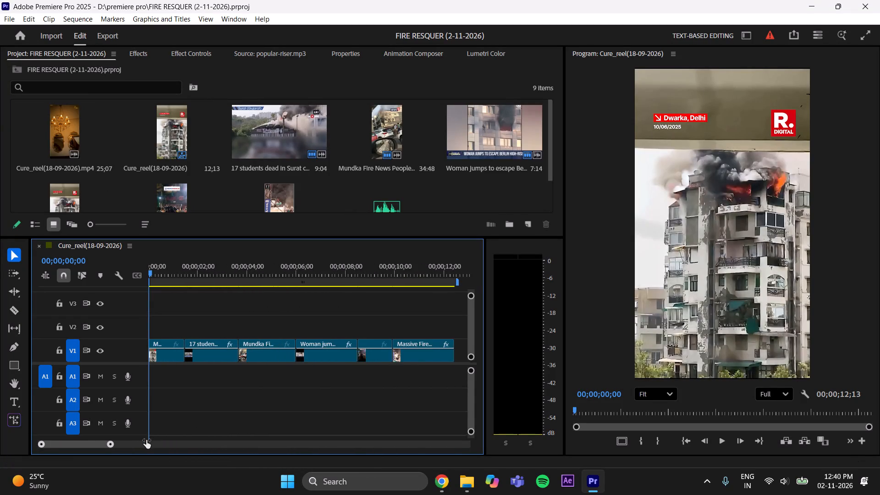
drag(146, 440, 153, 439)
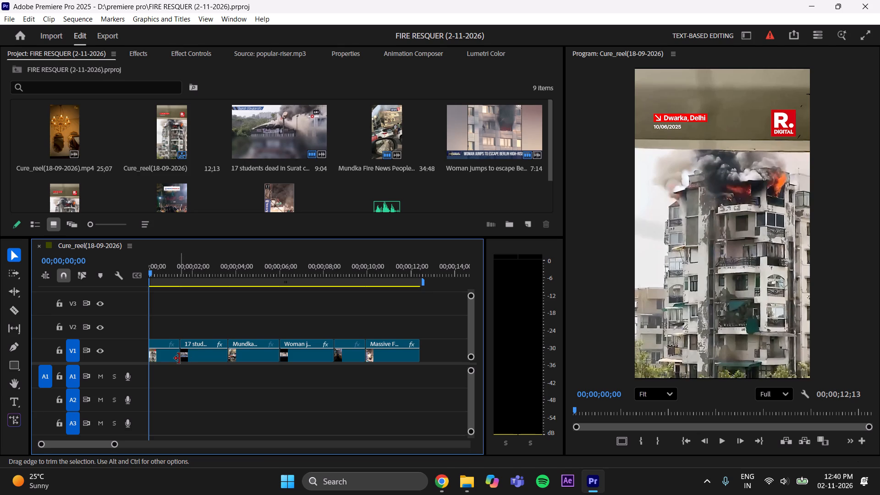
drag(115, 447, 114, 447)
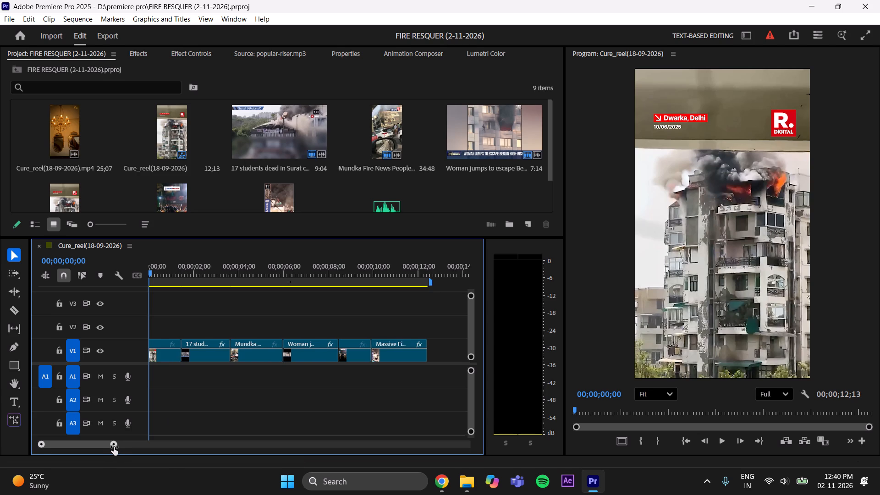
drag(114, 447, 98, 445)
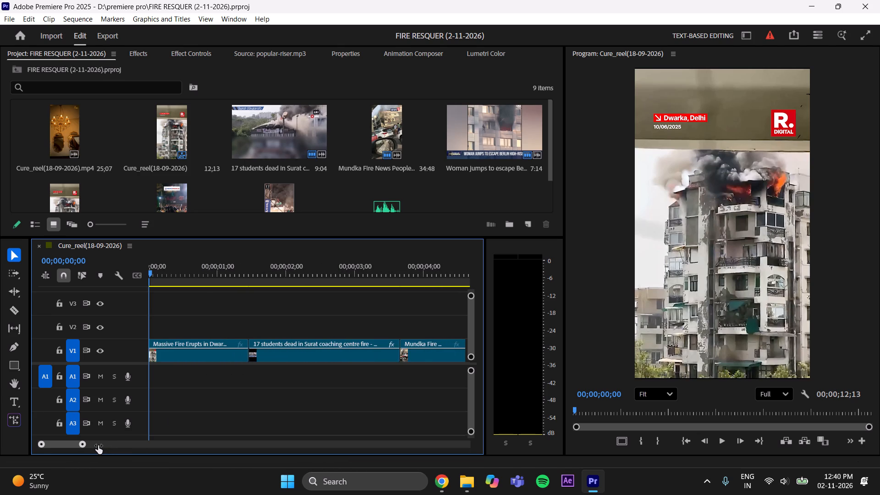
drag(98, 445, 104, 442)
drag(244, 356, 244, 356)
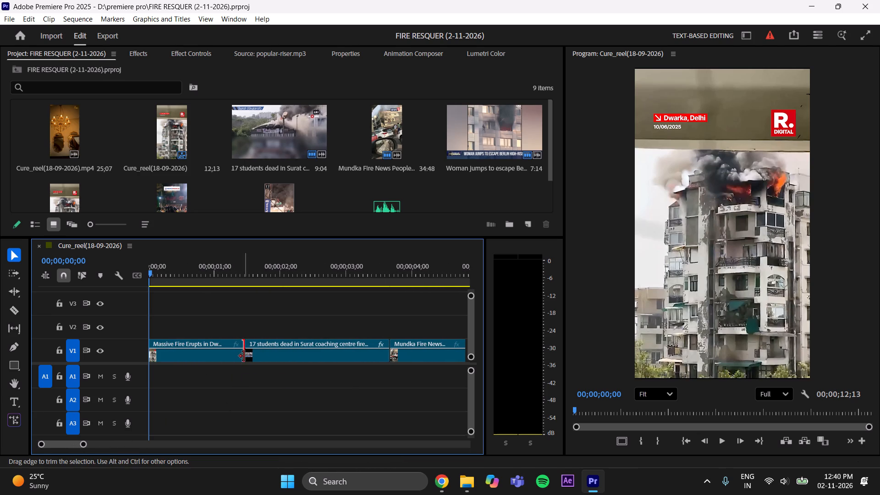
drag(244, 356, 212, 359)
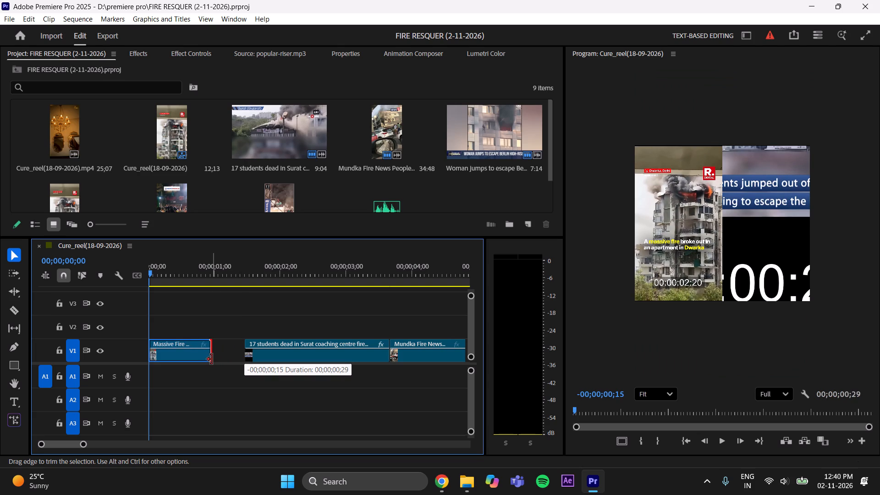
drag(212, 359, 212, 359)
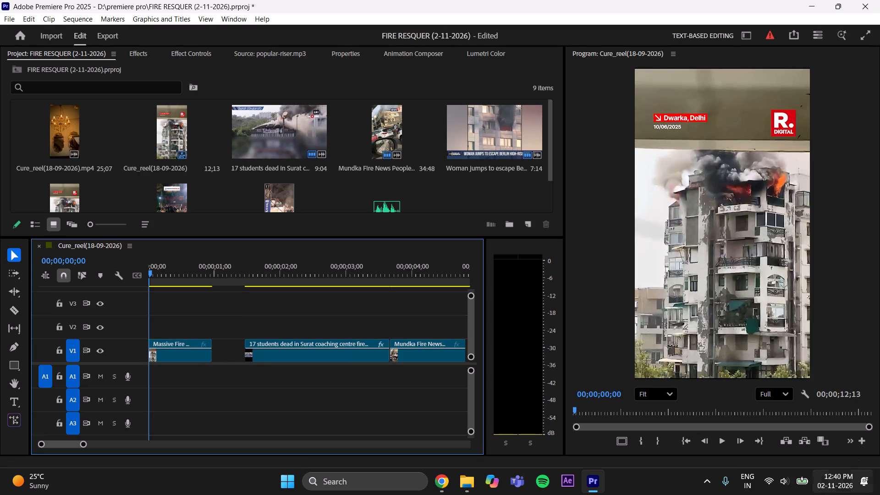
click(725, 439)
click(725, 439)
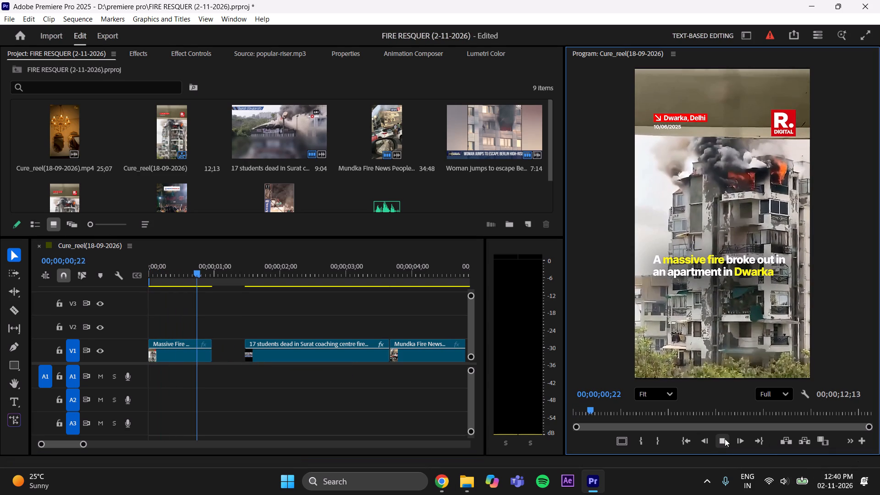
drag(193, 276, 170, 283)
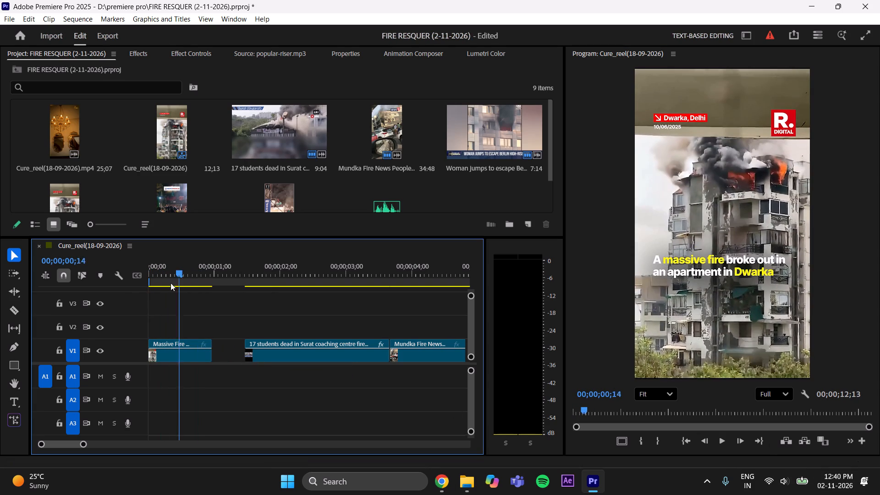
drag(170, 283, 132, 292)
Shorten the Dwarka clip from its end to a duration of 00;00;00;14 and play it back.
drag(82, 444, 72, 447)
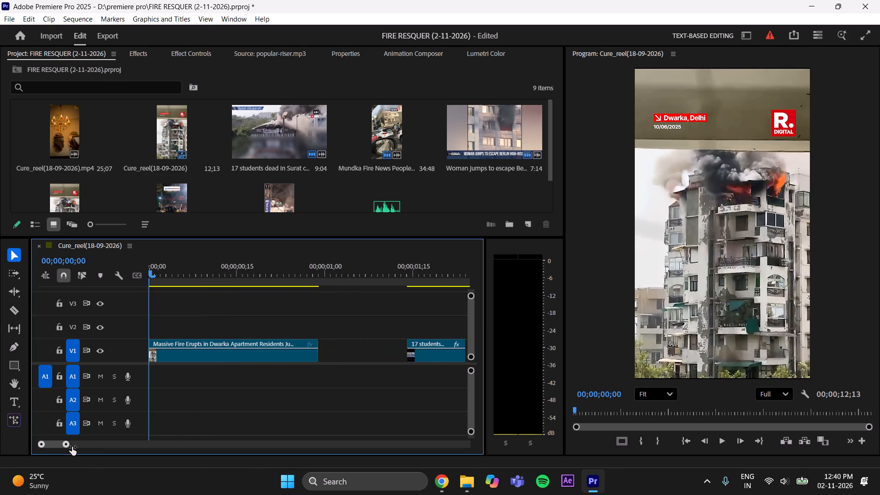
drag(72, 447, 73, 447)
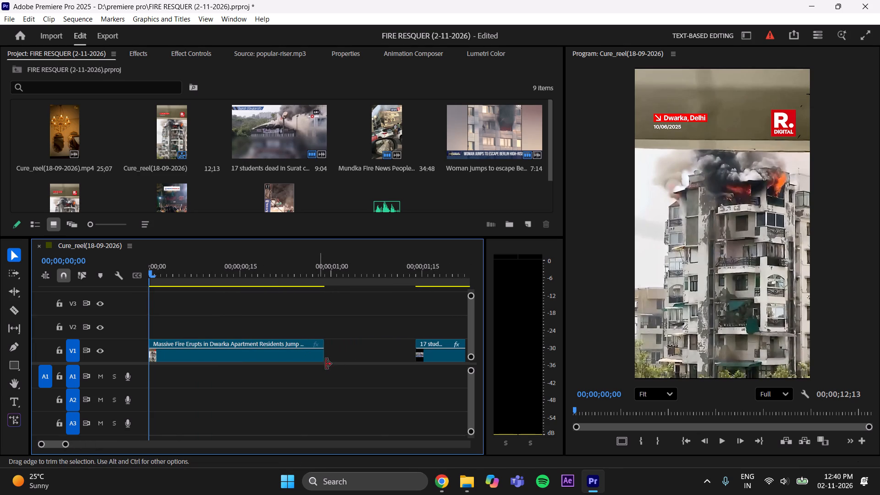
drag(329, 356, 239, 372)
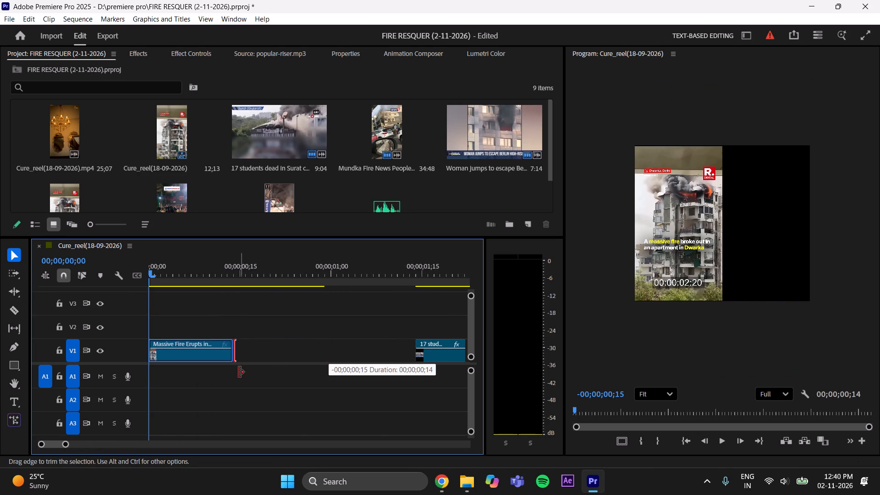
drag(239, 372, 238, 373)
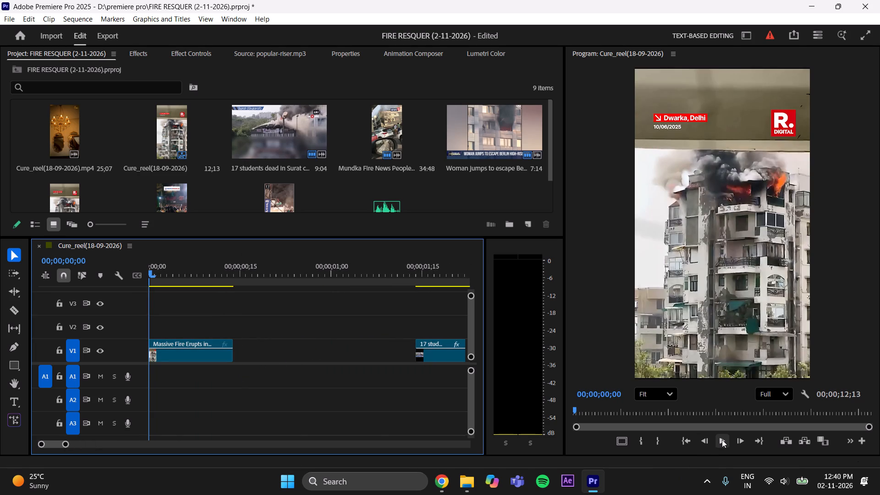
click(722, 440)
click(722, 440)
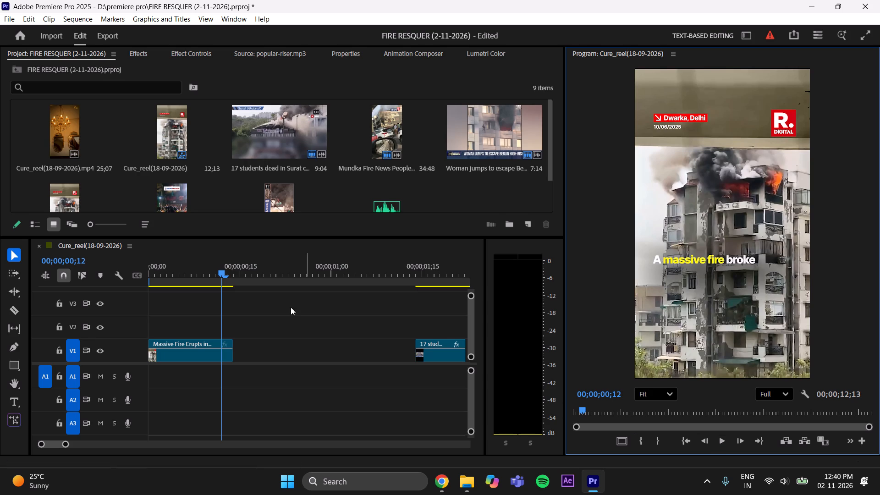
Replay the Dwarka clip, trim its end to 00;00;00;10 and play the shortened clip from the start.
drag(64, 444, 59, 446)
drag(283, 273, 108, 300)
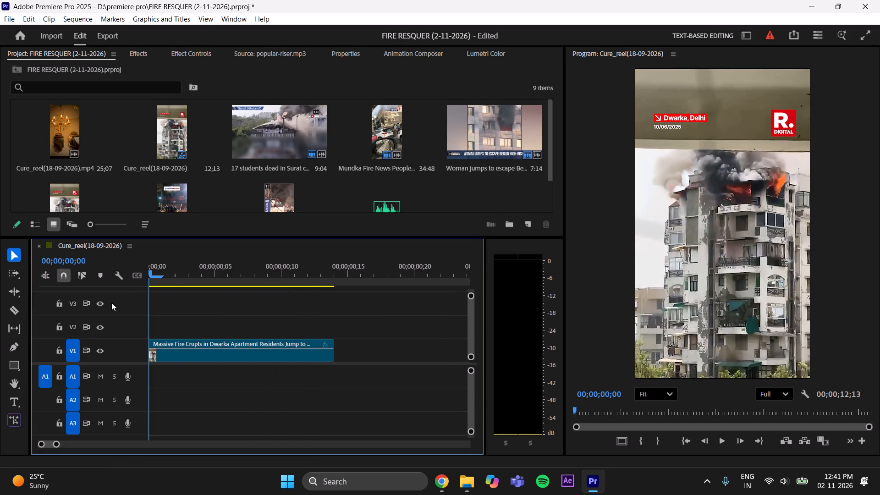
double_click(720, 440)
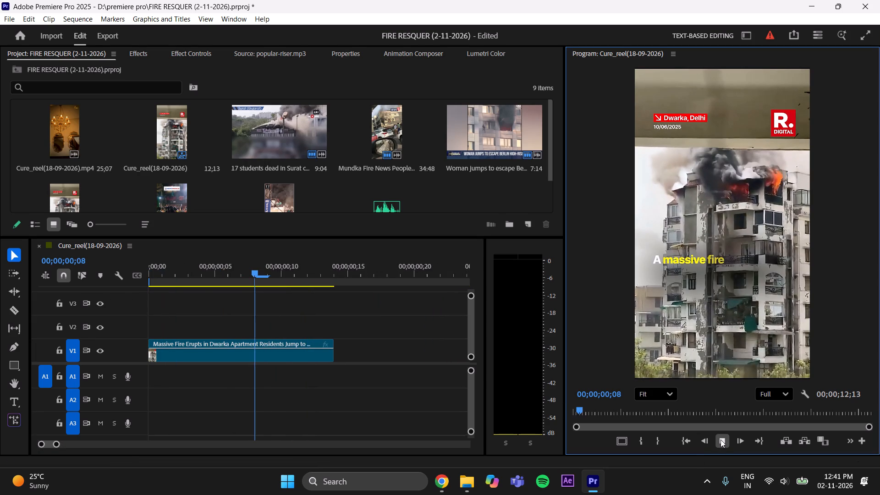
double_click(720, 440)
drag(334, 268, 279, 305)
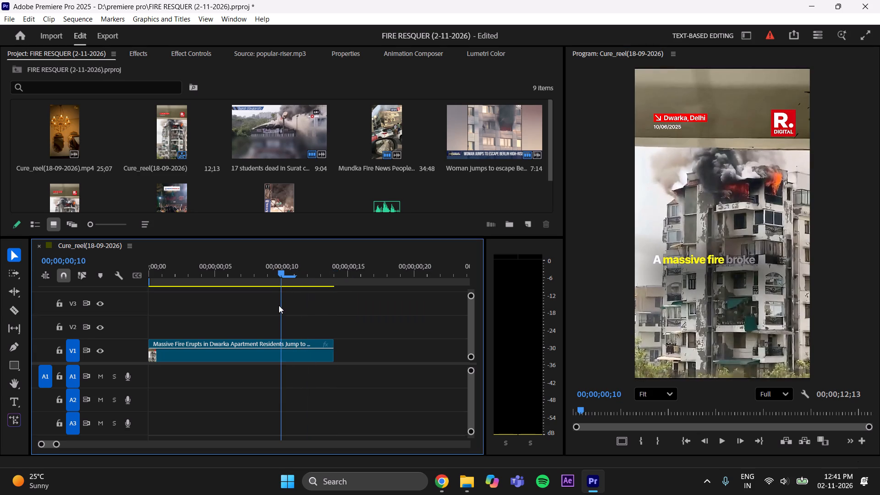
drag(279, 305, 279, 306)
drag(335, 357, 283, 361)
drag(273, 260, 158, 286)
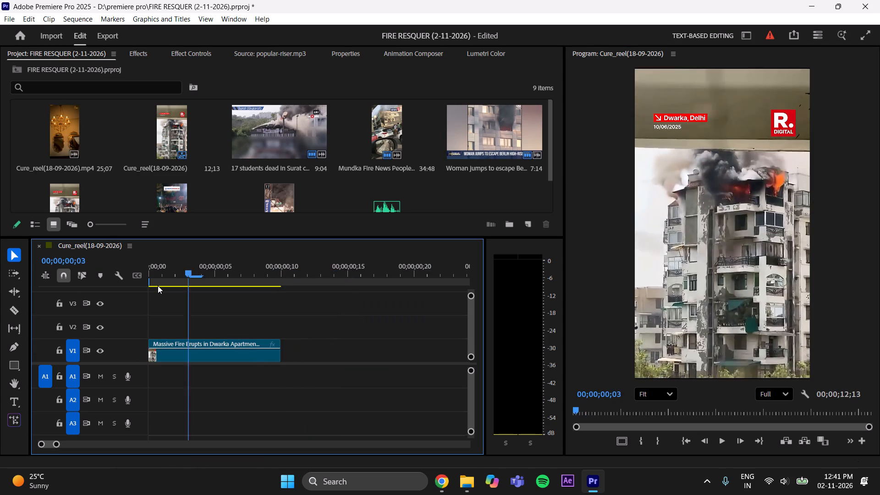
drag(158, 286, 72, 290)
click(721, 440)
click(721, 440)
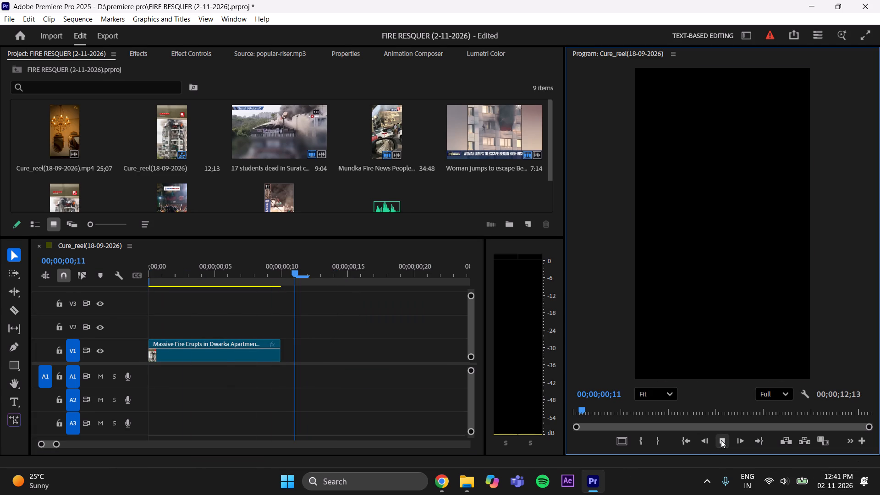
Move the Surat coaching centre fire clip earlier on V1 so it starts directly at the Dwarka clip's end.
click(49, 445)
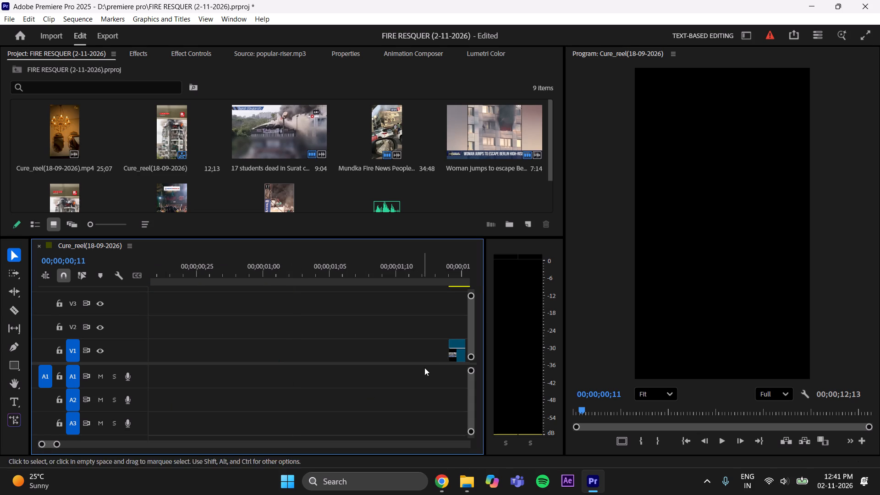
drag(459, 355, 187, 353)
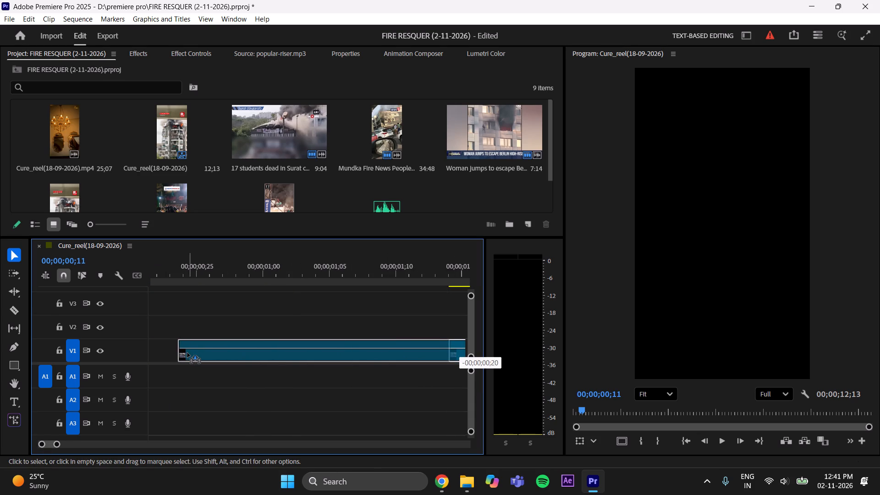
drag(187, 353, 184, 353)
click(51, 445)
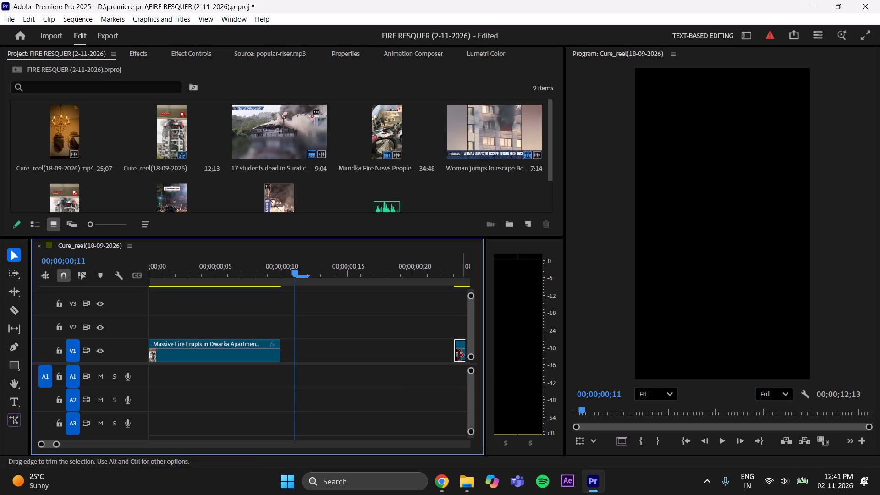
click(52, 445)
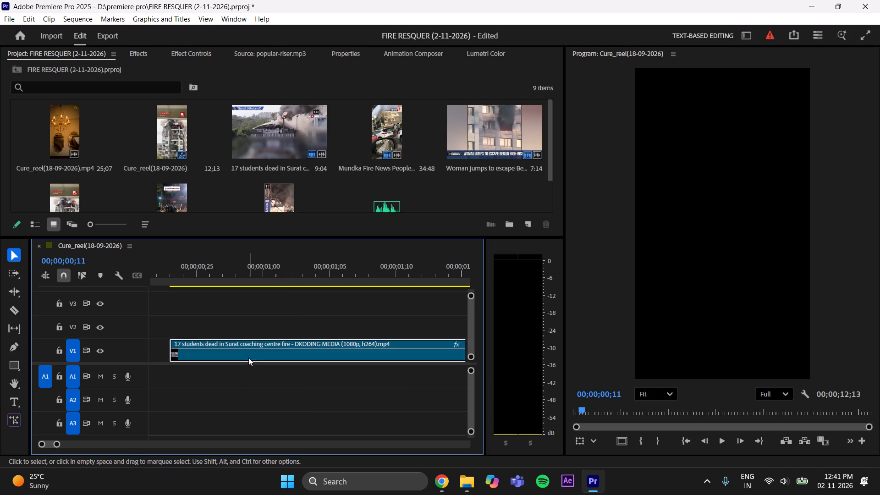
drag(249, 354, 204, 357)
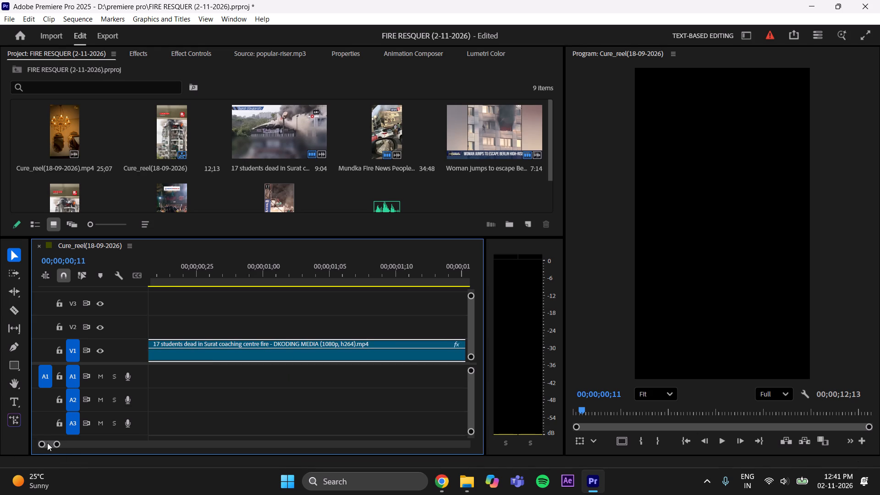
click(48, 444)
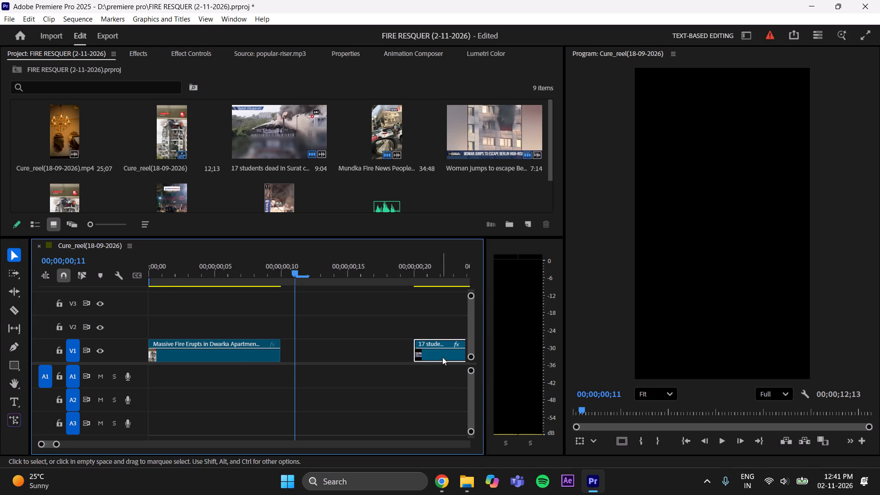
drag(443, 356, 312, 350)
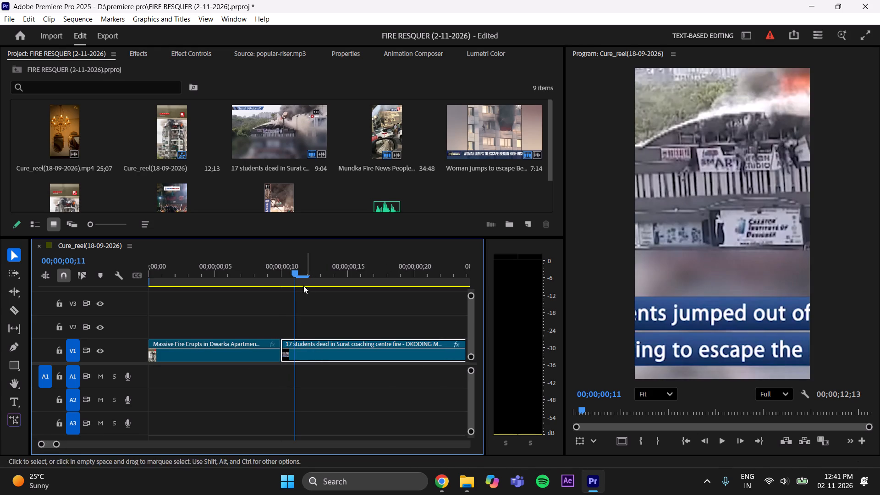
With the playhead at 00;00;00;08, enlarge the Dwarka clip to a Scale of 174.
drag(297, 270, 262, 287)
click(213, 359)
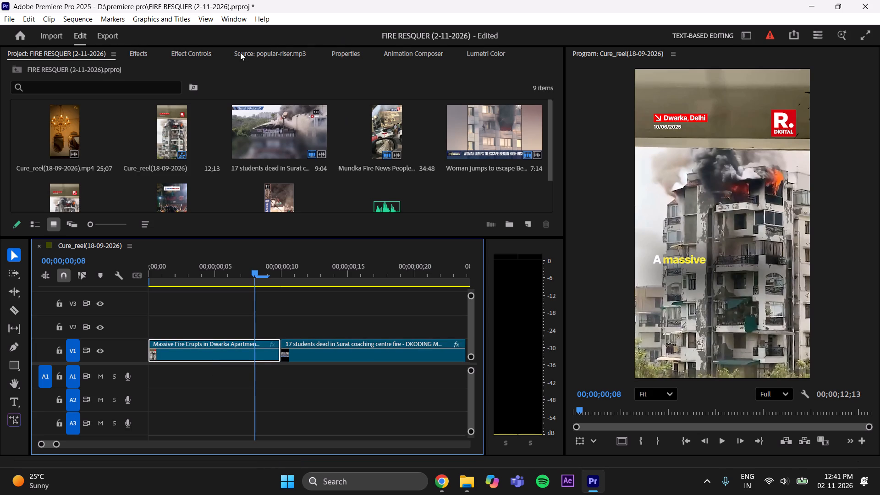
click(196, 53)
drag(210, 127, 214, 127)
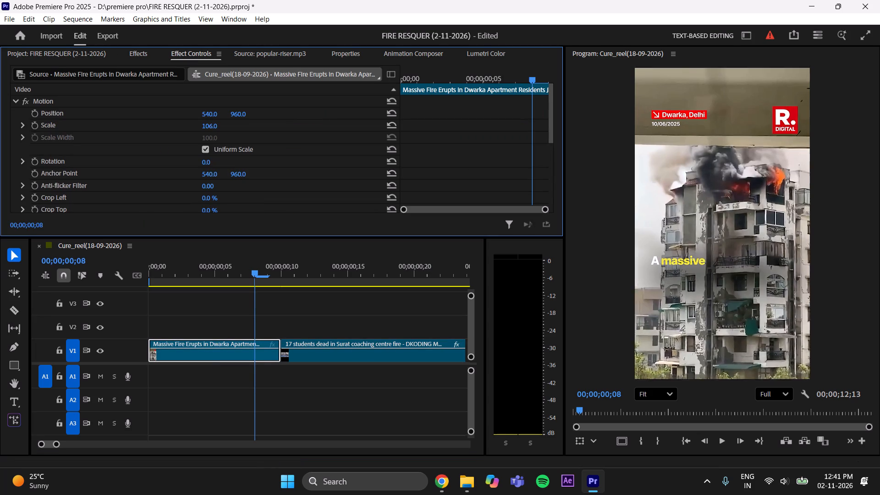
drag(214, 127, 242, 114)
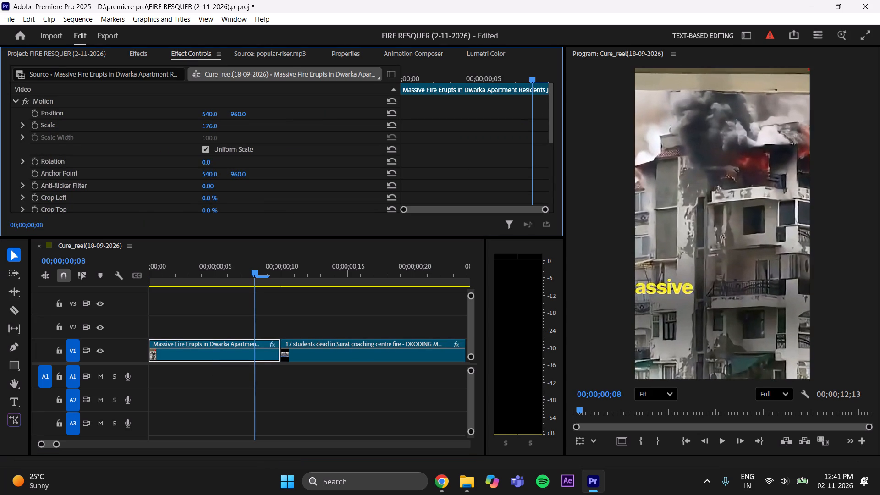
drag(242, 114, 231, 119)
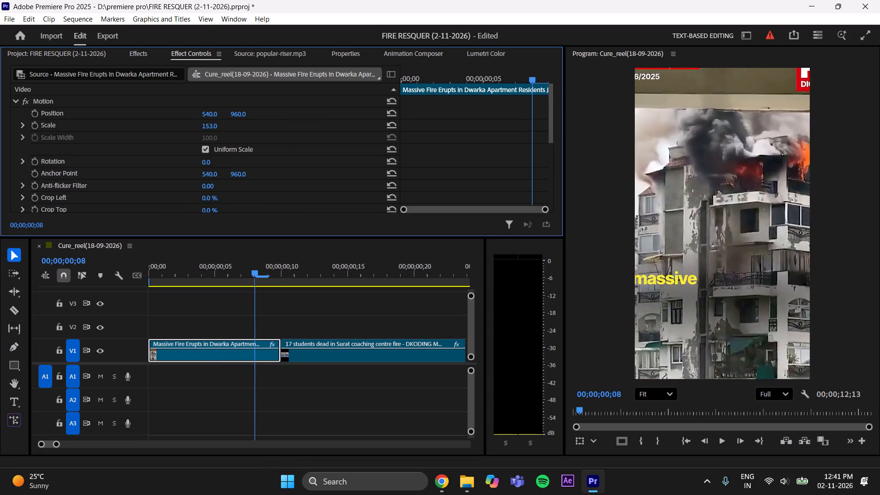
drag(231, 119, 241, 114)
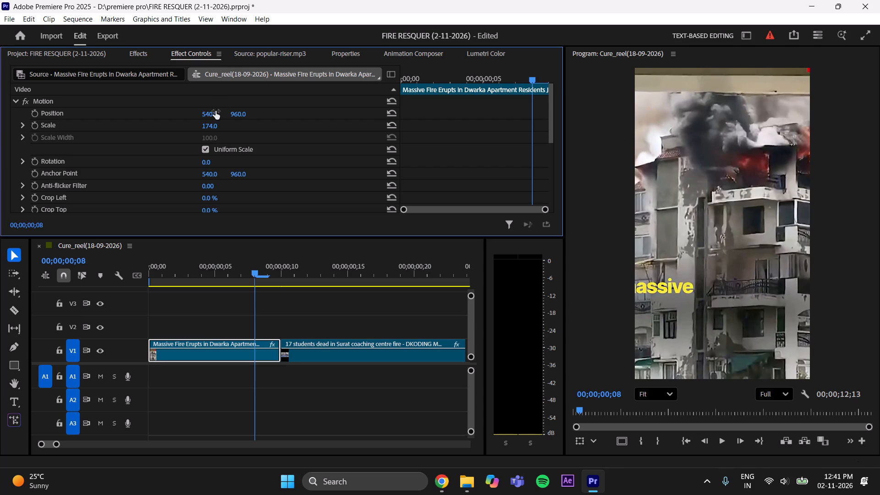
Shift the enlarged Dwarka clip horizontally to Position X 198 to reframe on the burning top floor.
drag(214, 112, 317, 138)
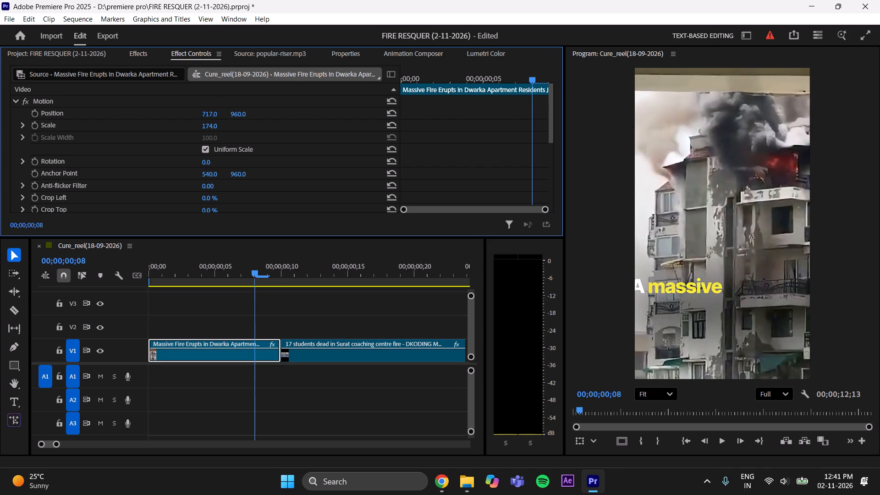
drag(317, 138, 254, 180)
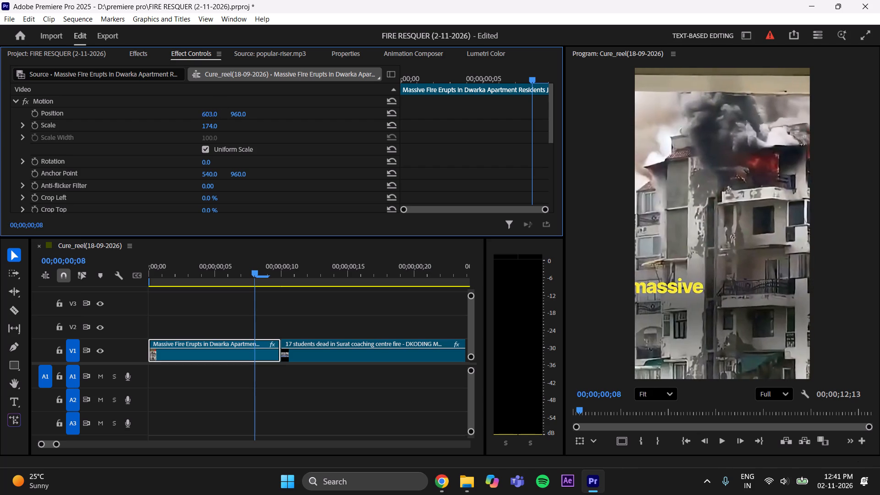
drag(254, 180, 32, 184)
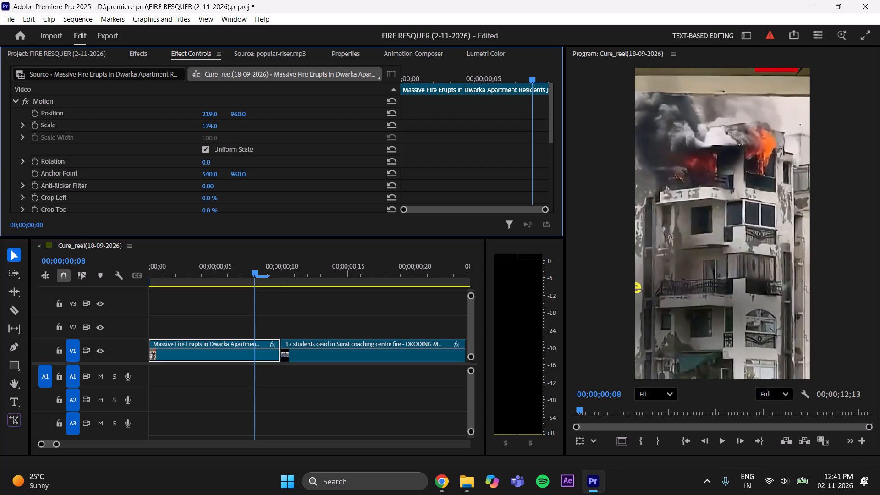
drag(32, 184, 246, 110)
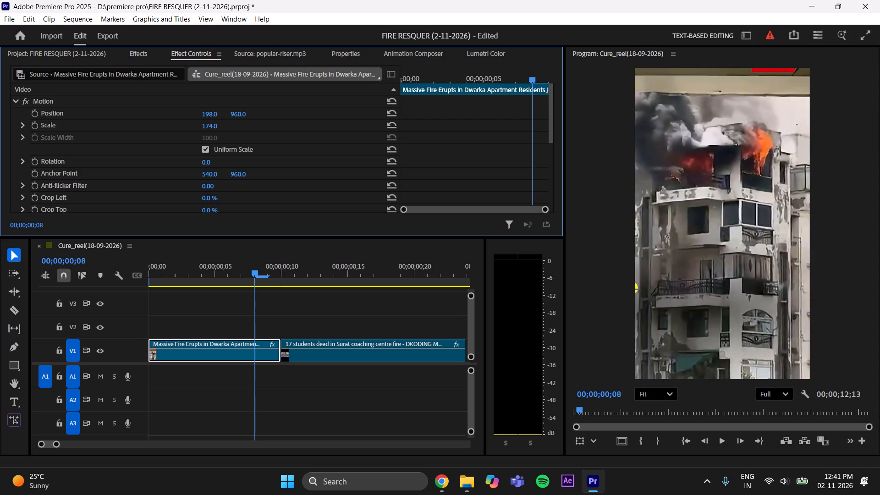
Shift the Dwarka clip to Position X 386 and set a Position keyframe at its start, 00;00;00;00.
drag(246, 110, 341, 116)
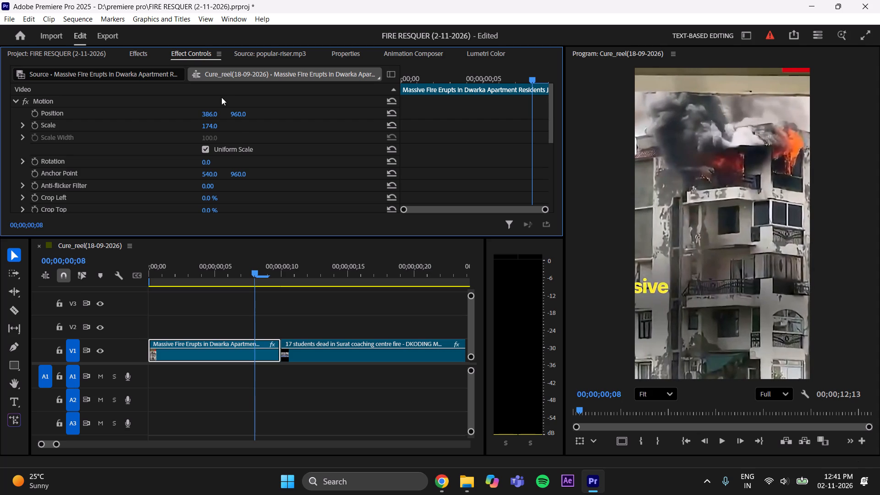
drag(257, 269, 81, 277)
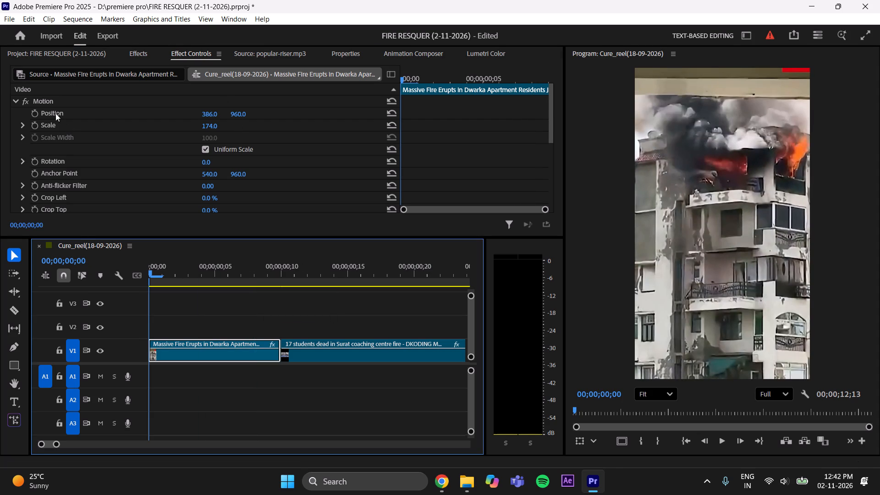
click(38, 112)
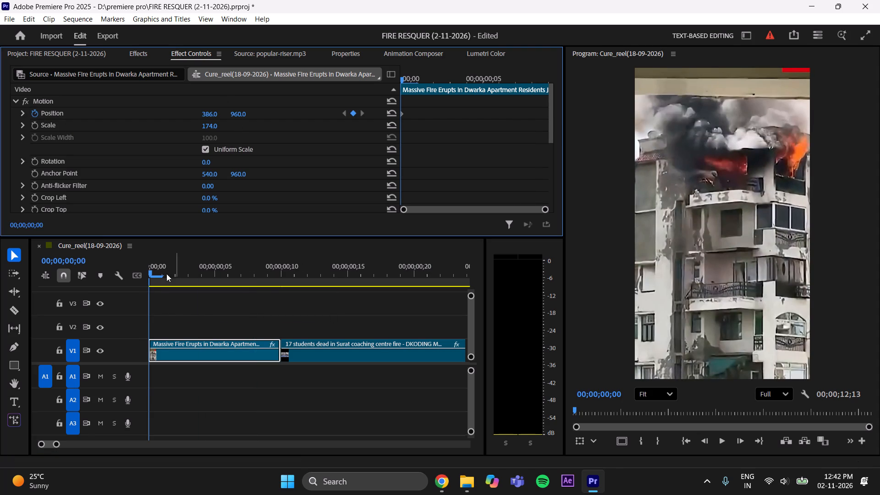
At 00;00;00;09, add a second Position keyframe with a larger X value so the Dwarka clip pans horizontally.
drag(155, 272, 280, 293)
drag(212, 113, 429, 142)
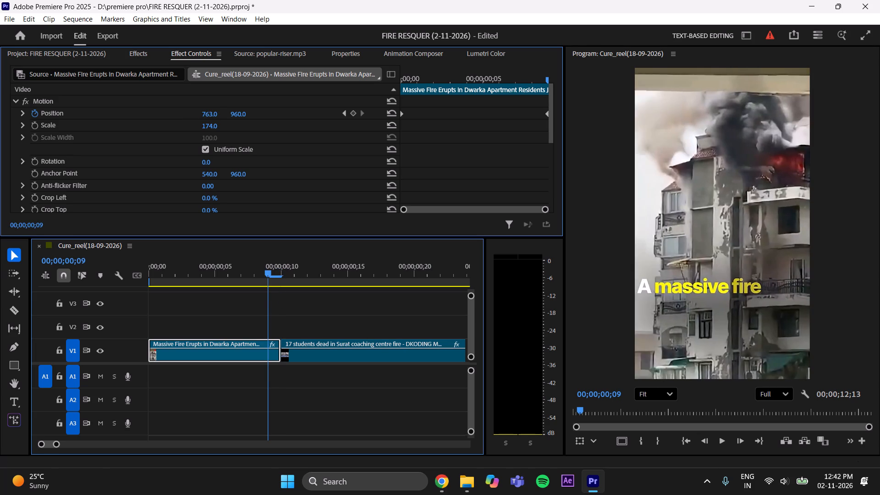
drag(429, 142, 295, 148)
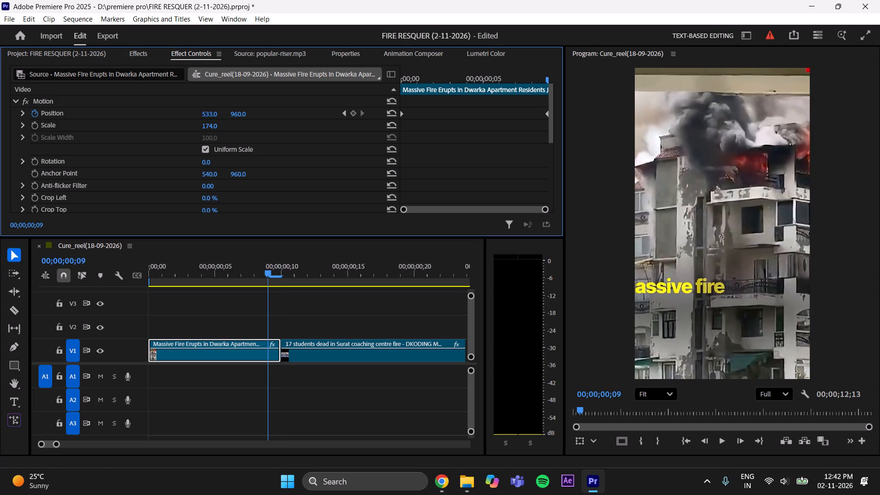
drag(295, 148, 280, 149)
Play the sequence from 00;00;00;00 to check the Dwarka clip's pan and the cut into the Surat clip.
drag(260, 267, 114, 286)
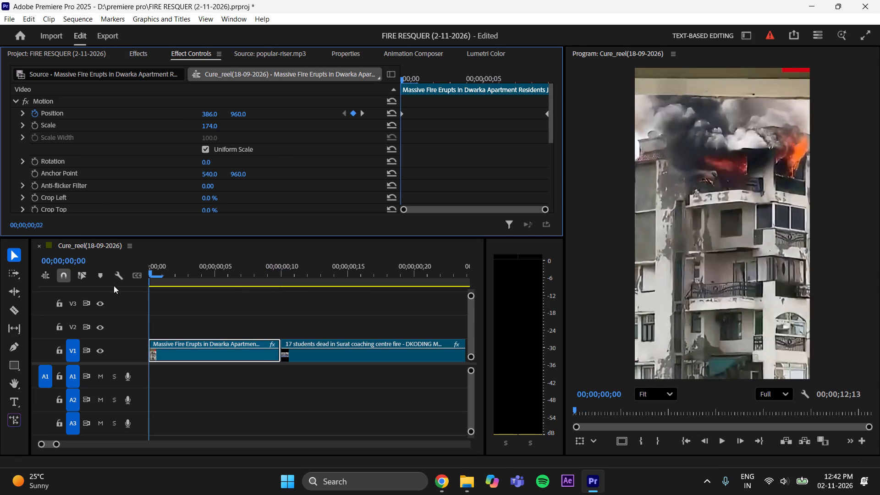
drag(114, 286, 97, 291)
click(213, 326)
click(727, 439)
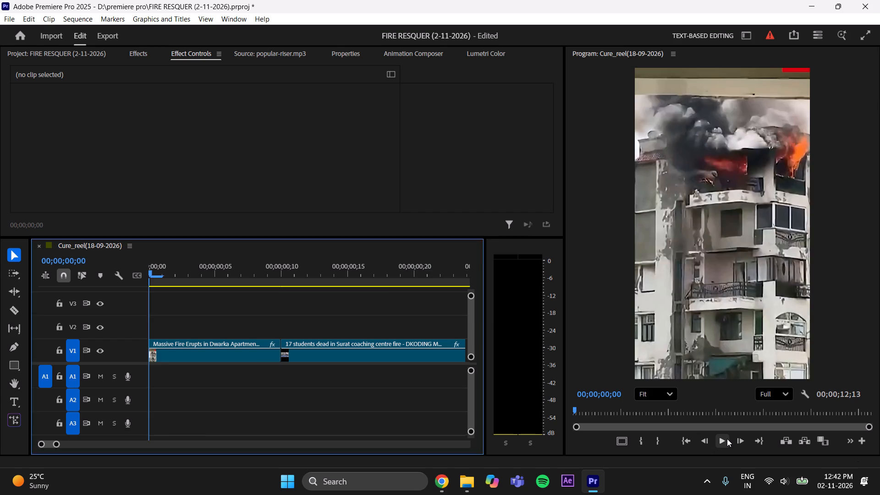
click(726, 439)
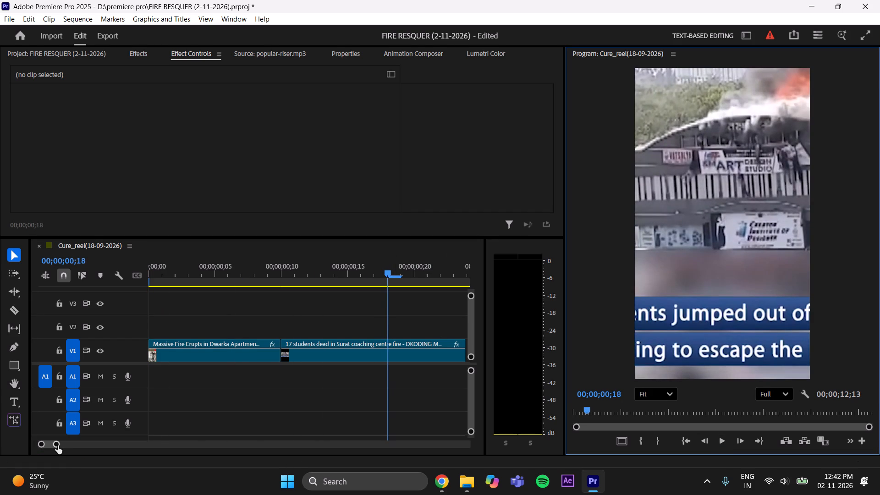
Scrub through the Surat coaching centre fire clip and trim its start to 00;00;00;18.
drag(59, 443, 54, 448)
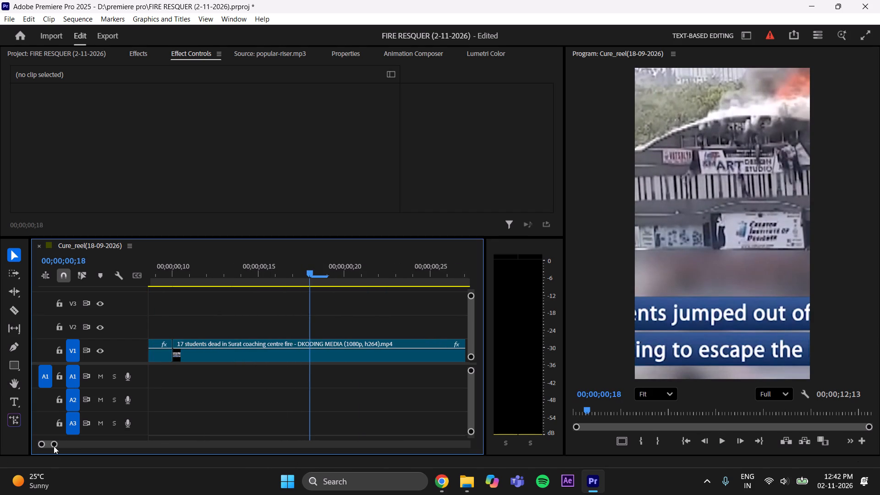
click(49, 443)
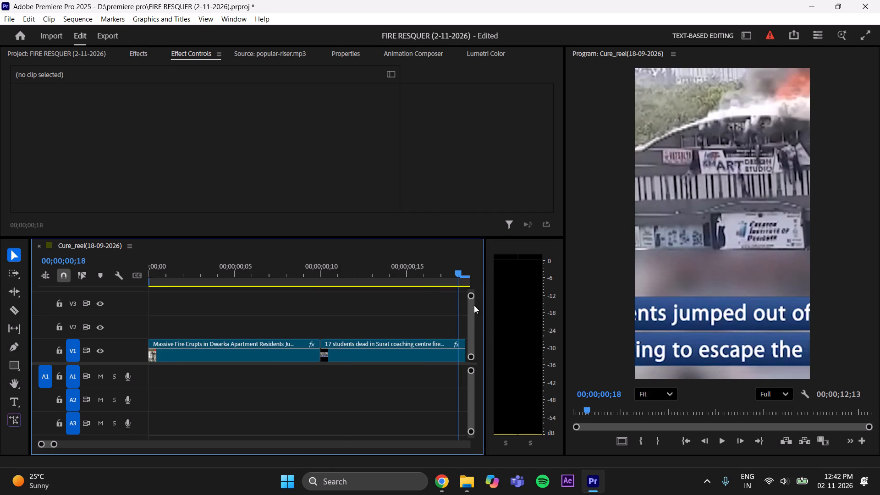
drag(457, 270, 328, 292)
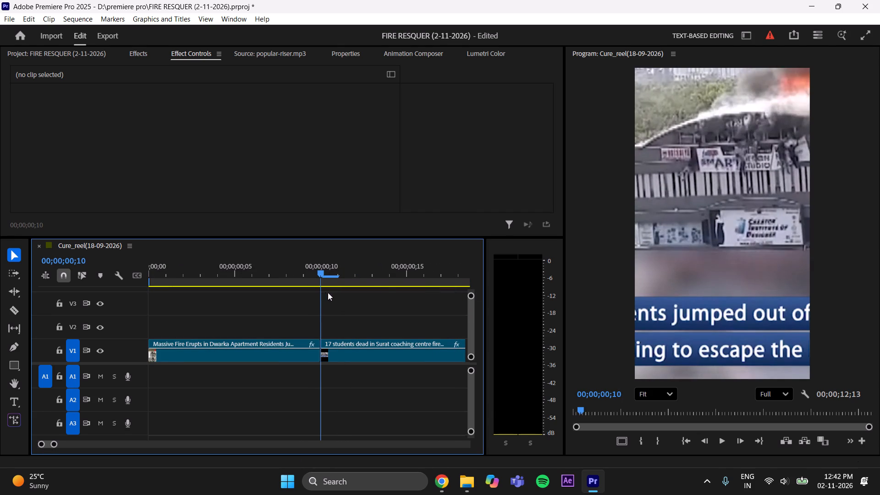
drag(328, 292, 407, 308)
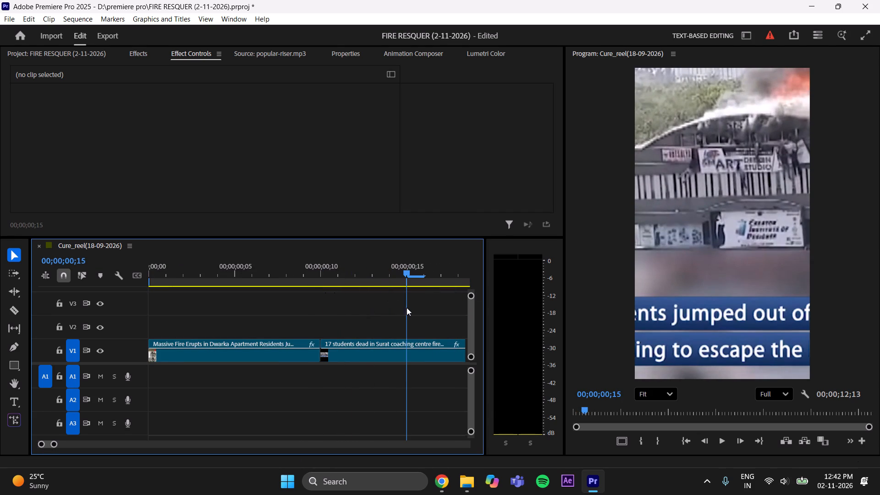
drag(407, 308, 438, 332)
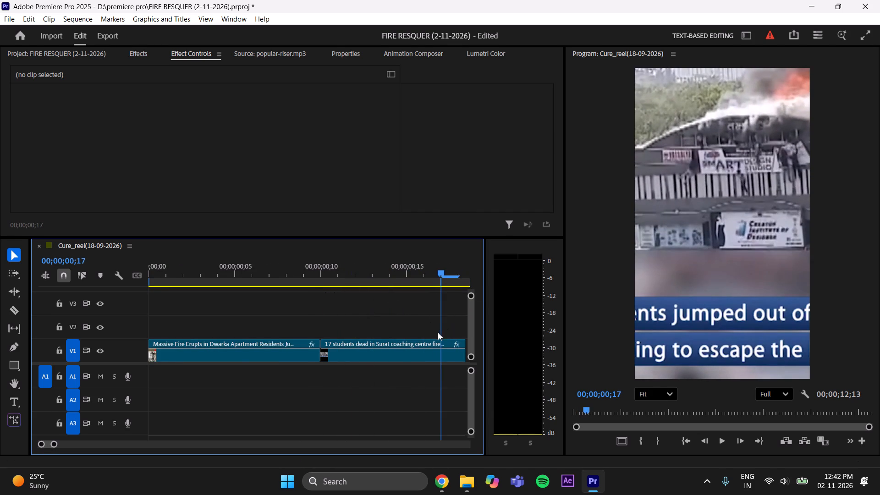
drag(438, 332, 87, 372)
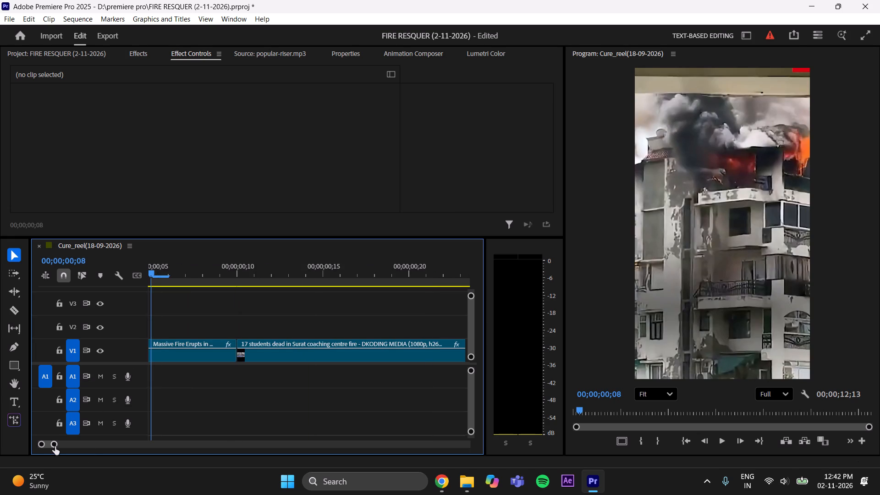
drag(55, 446, 77, 442)
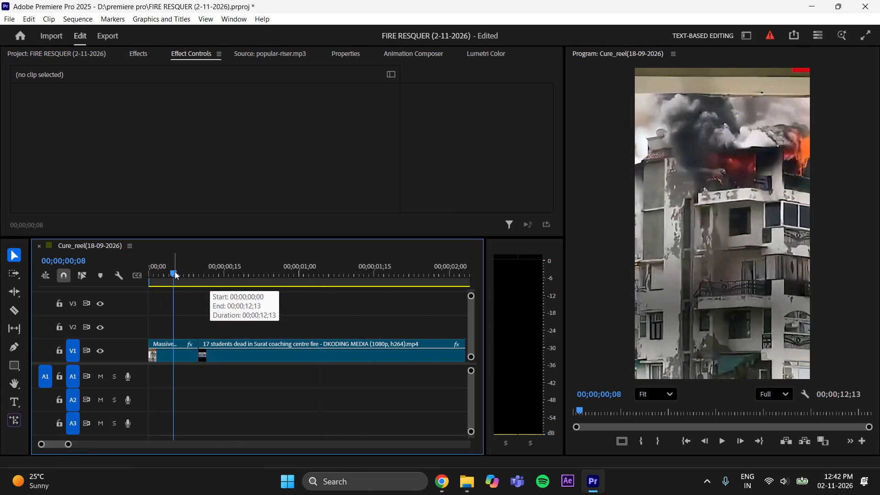
drag(173, 273, 231, 304)
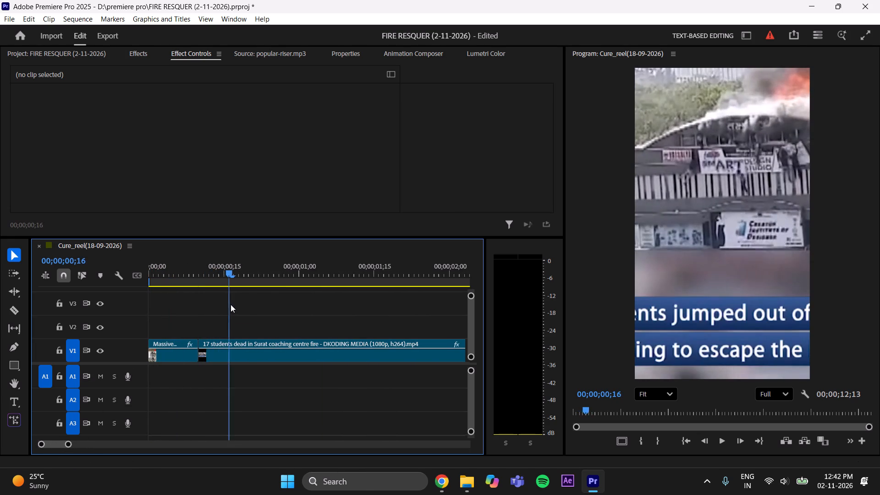
drag(231, 304, 315, 330)
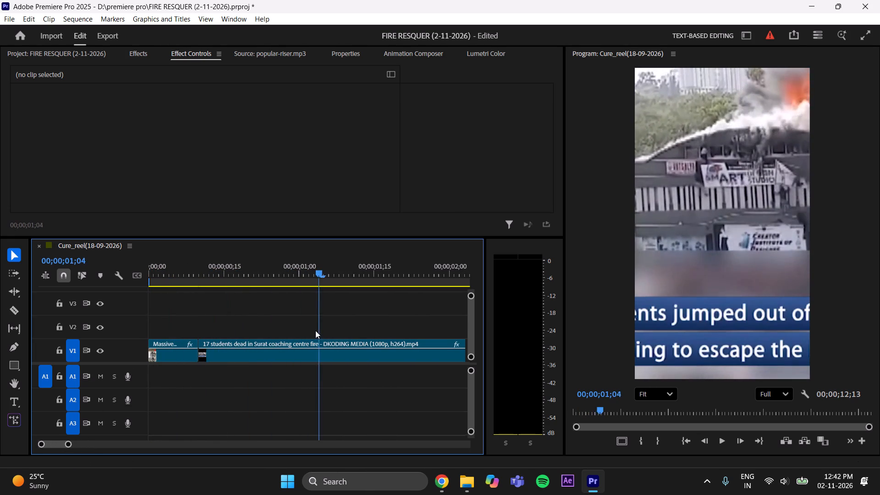
drag(315, 330, 236, 343)
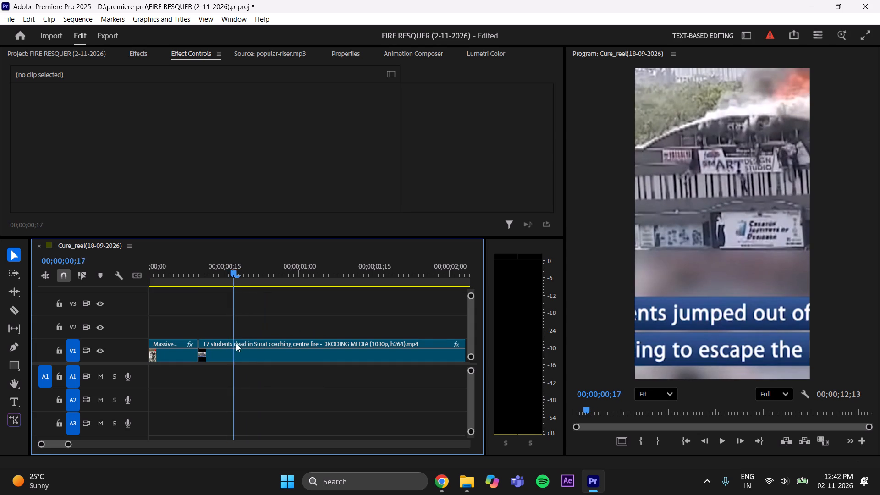
drag(236, 343, 240, 346)
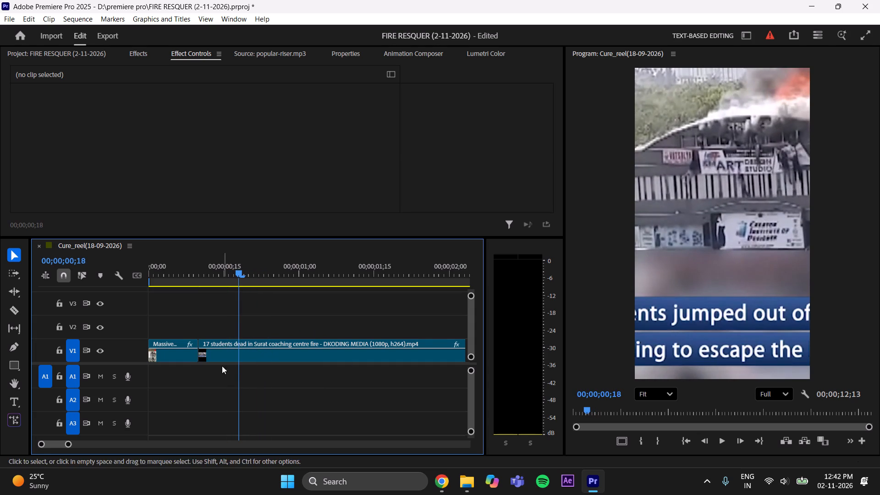
drag(201, 361, 242, 367)
Review the rest of the Surat clip and trim its end to about 00;00;00;26.
drag(242, 274, 258, 276)
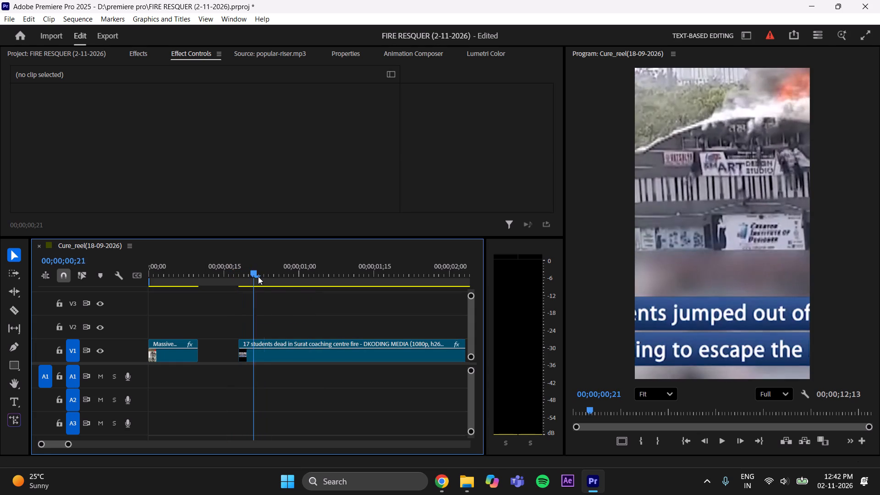
drag(258, 276, 297, 283)
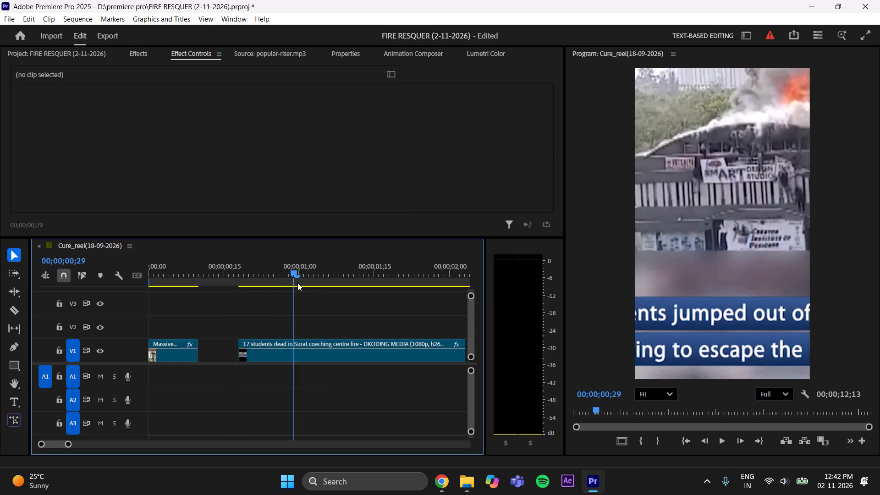
drag(297, 283, 304, 283)
drag(71, 445, 75, 445)
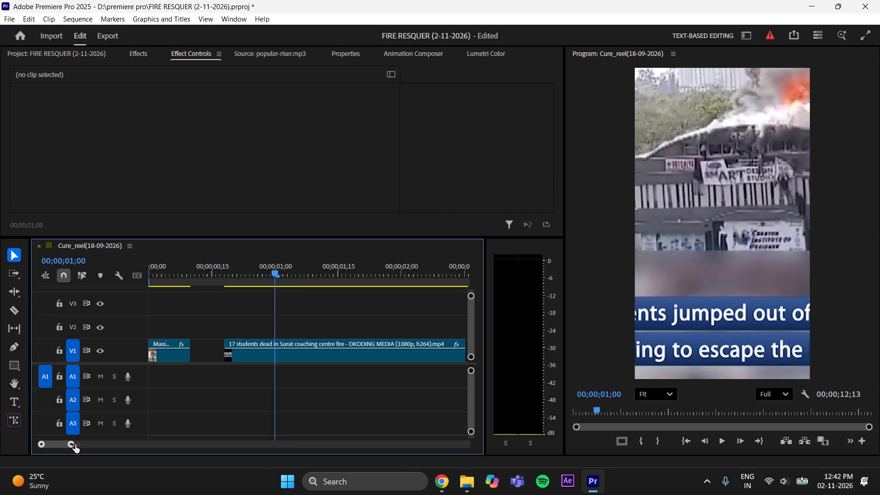
drag(75, 445, 85, 441)
drag(325, 352, 217, 359)
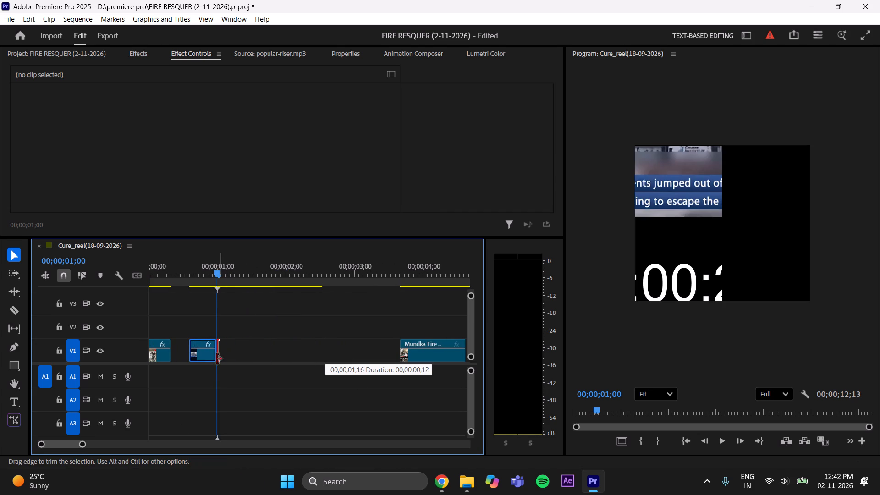
drag(217, 359, 212, 361)
Move the trimmed Surat clip earlier on V1 so it starts directly at the Dwarka clip's end.
drag(79, 445, 71, 449)
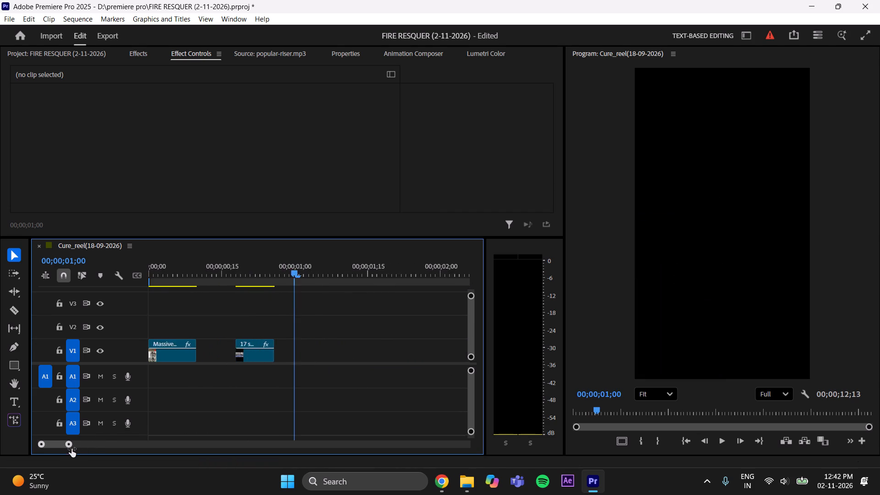
drag(71, 449, 68, 450)
drag(51, 445, 43, 448)
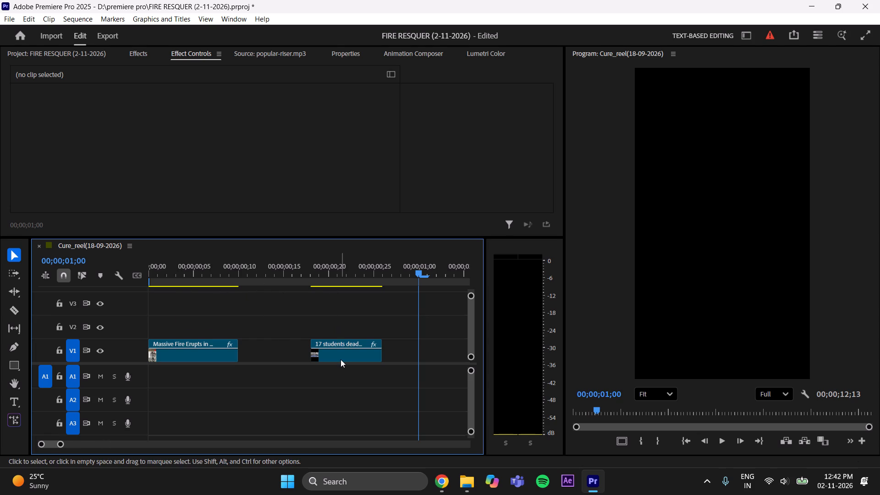
drag(335, 354, 267, 354)
Extend the Surat clip's end by two frames to a duration of 00;00;00;10.
drag(310, 354, 312, 354)
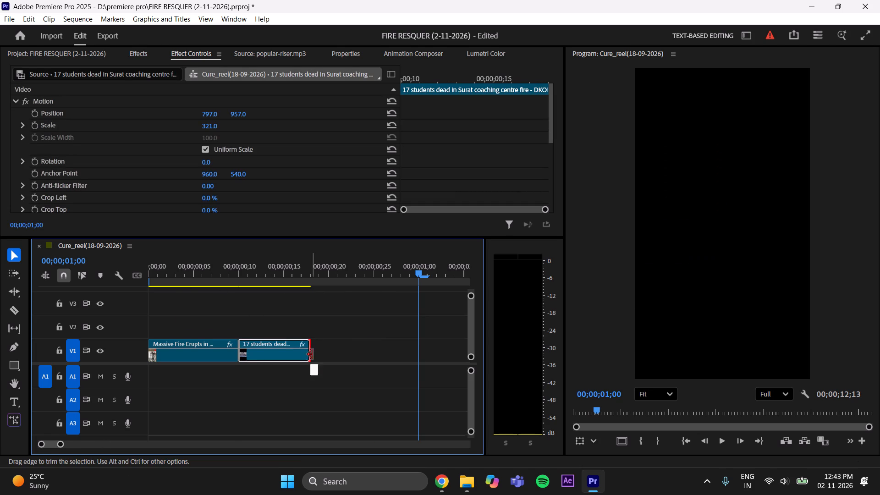
drag(312, 354, 326, 353)
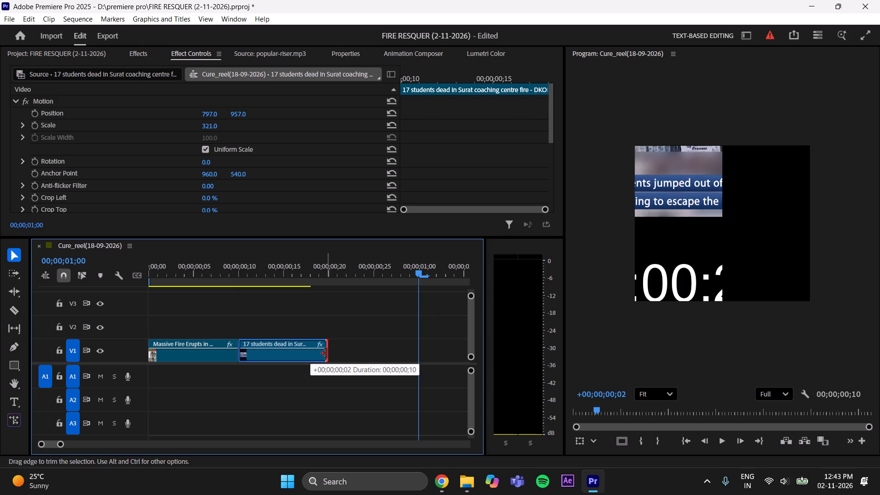
drag(326, 353, 327, 353)
Play the joined Dwarka and Surat clips from 00;00;00;00, and scrub back to the Surat shot at 00;00;00;12.
drag(401, 268, 0, 285)
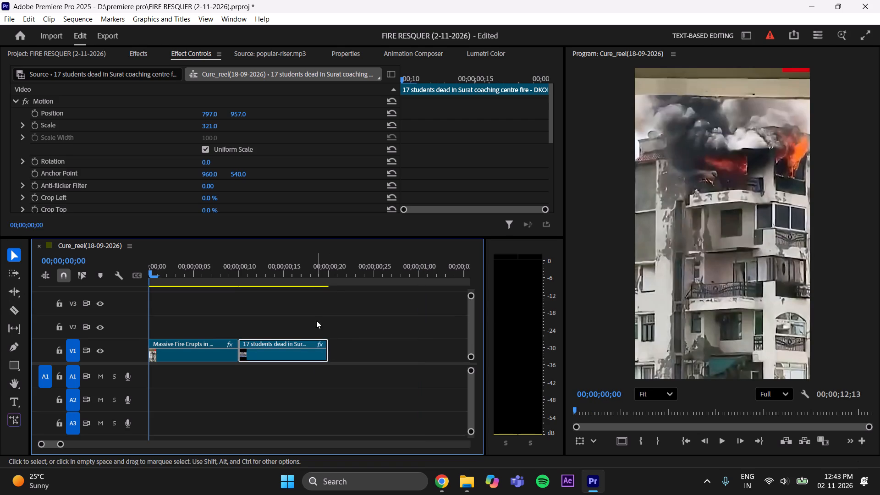
click(316, 320)
click(726, 444)
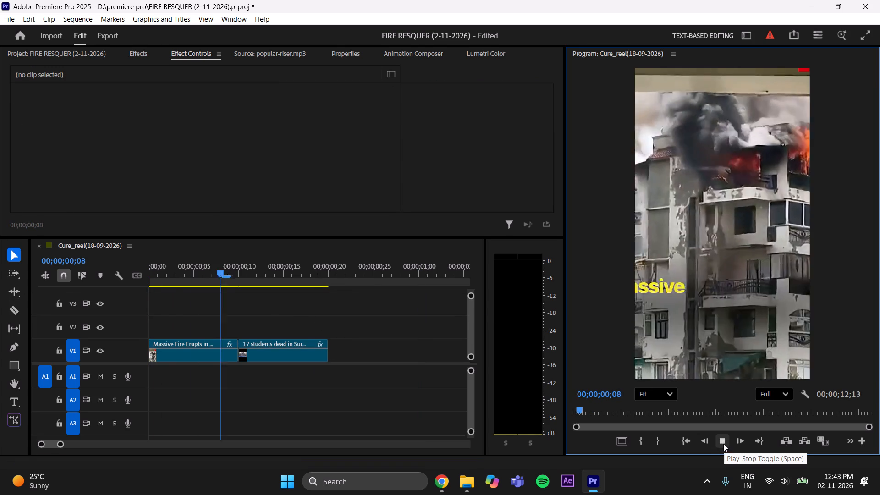
click(721, 442)
drag(414, 281, 259, 308)
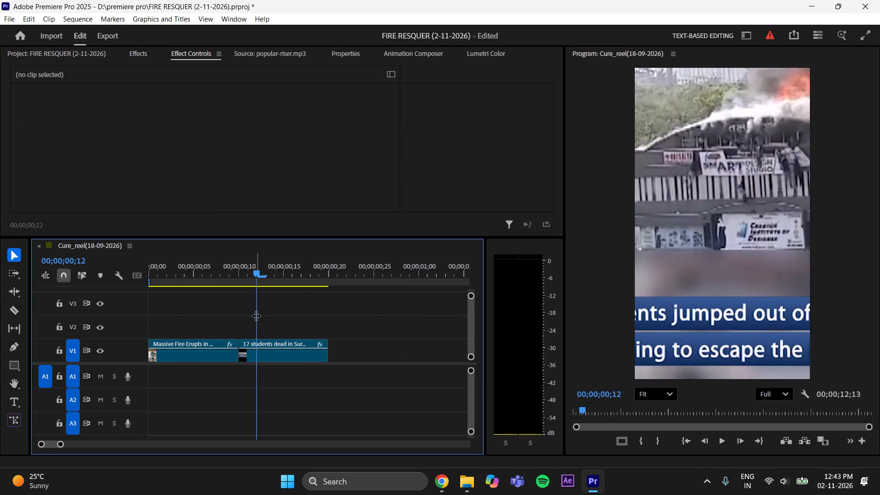
Move the Mundka fire news clip earlier on V1 so it starts directly at the Surat clip's end.
drag(62, 443, 91, 439)
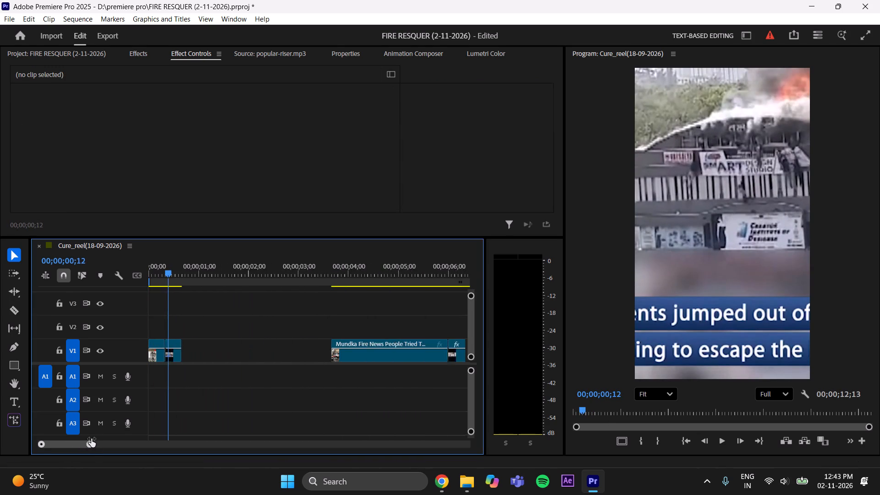
drag(91, 439, 118, 427)
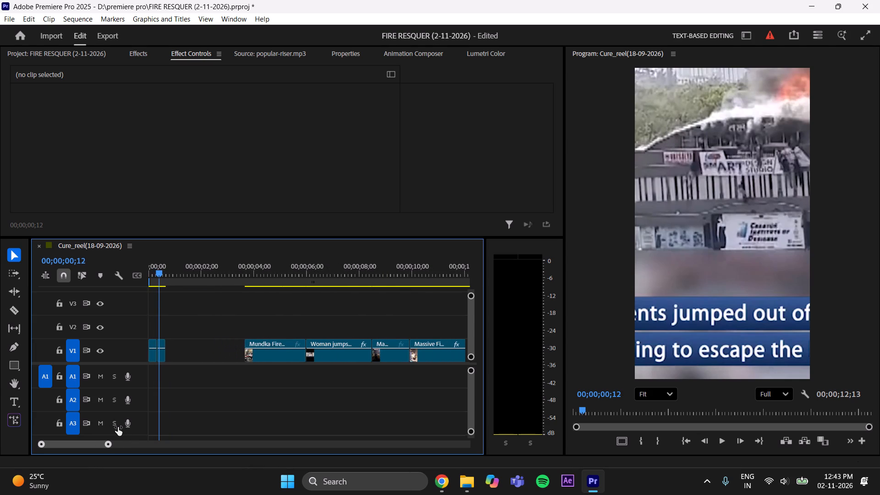
drag(118, 427, 109, 433)
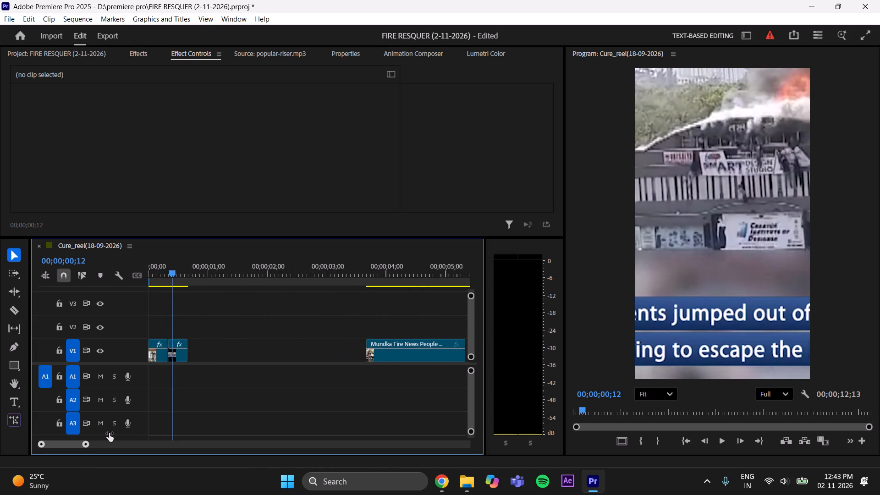
drag(109, 433, 120, 431)
drag(326, 356, 223, 360)
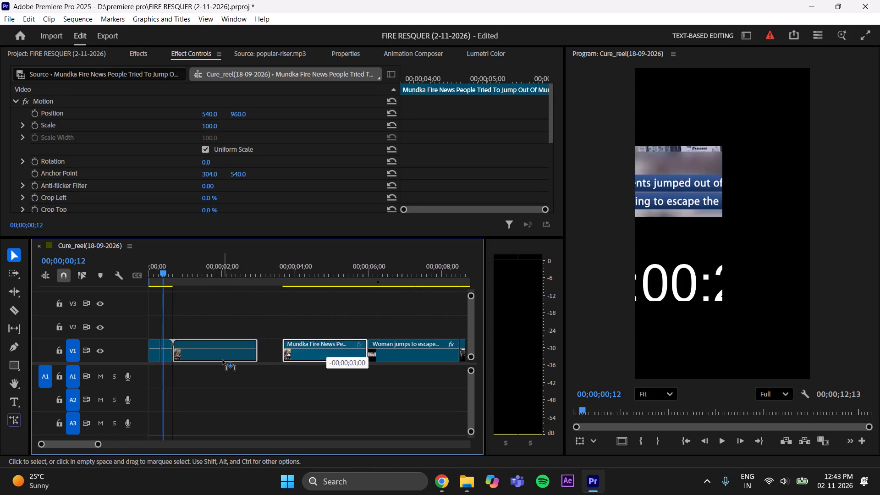
drag(223, 360, 222, 360)
Trim the Mundka clip's start to the frame at 00;00;01;18 and move the clip back to the Surat clip's end.
drag(160, 273, 181, 273)
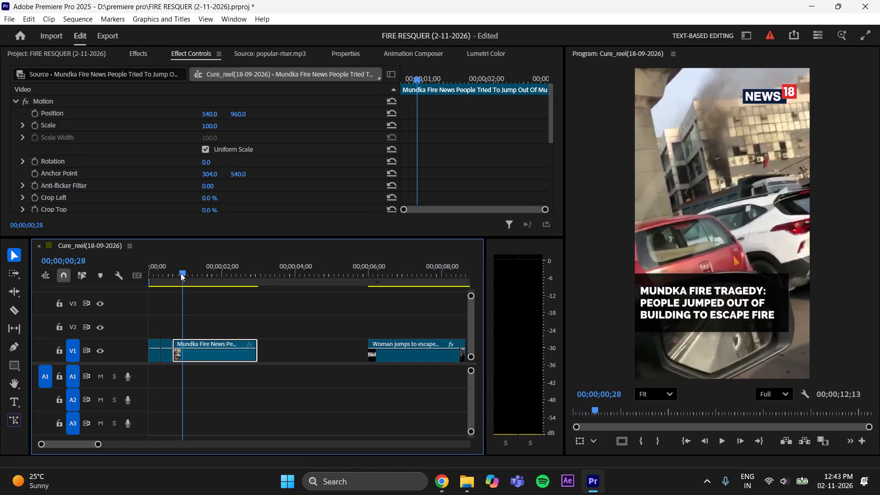
drag(181, 273, 209, 273)
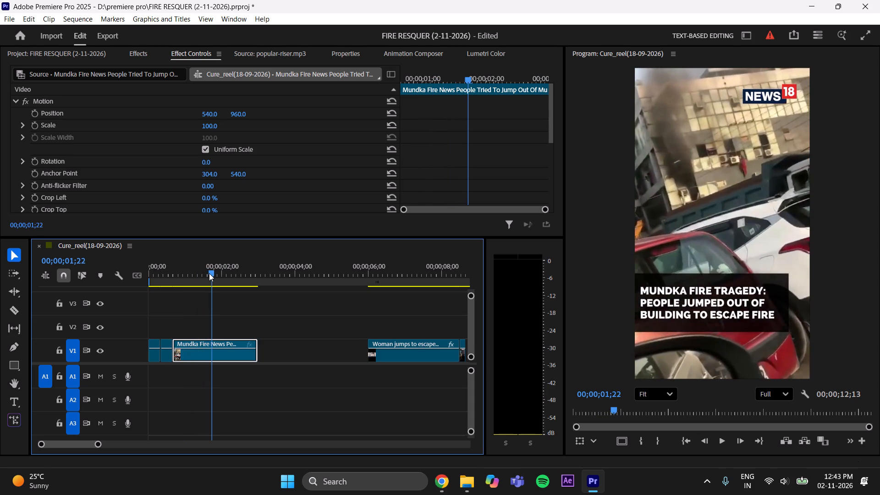
drag(209, 273, 205, 276)
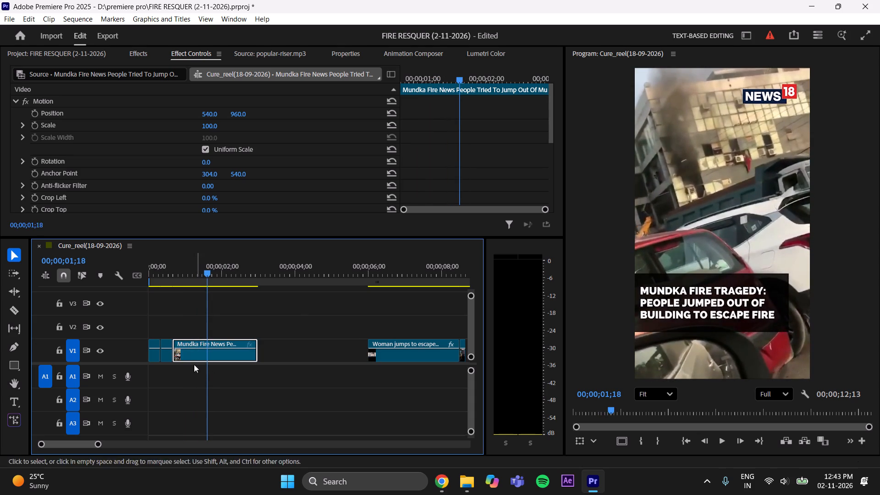
drag(176, 357, 211, 357)
drag(223, 355, 202, 360)
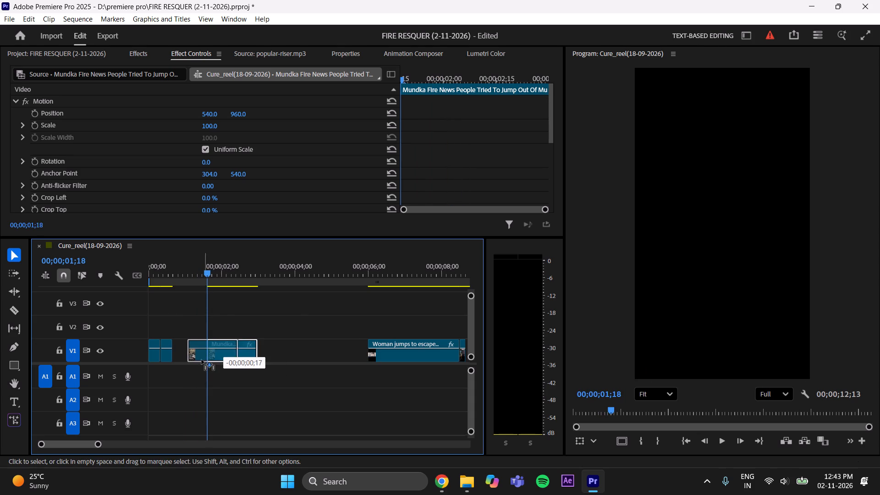
drag(202, 360, 194, 364)
Trim the Mundka clip's end back to 00;00;01;13, for a duration of 00;00;00;23.
drag(214, 267, 171, 291)
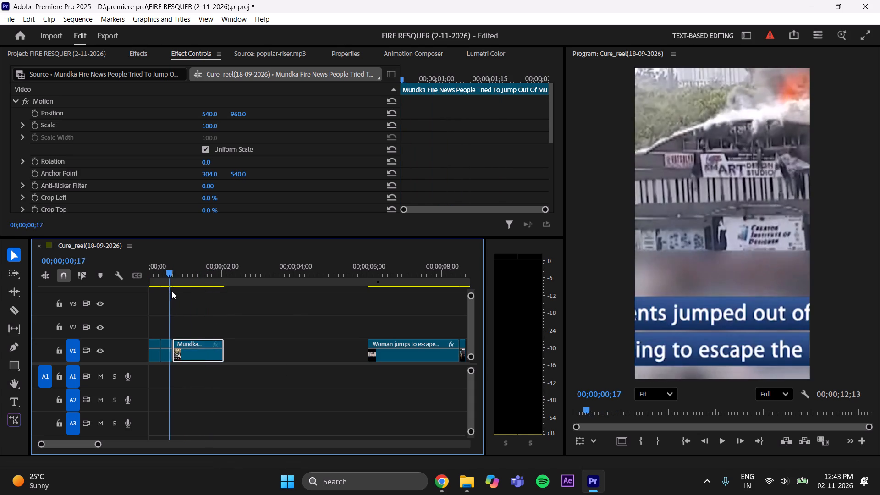
drag(171, 291, 202, 277)
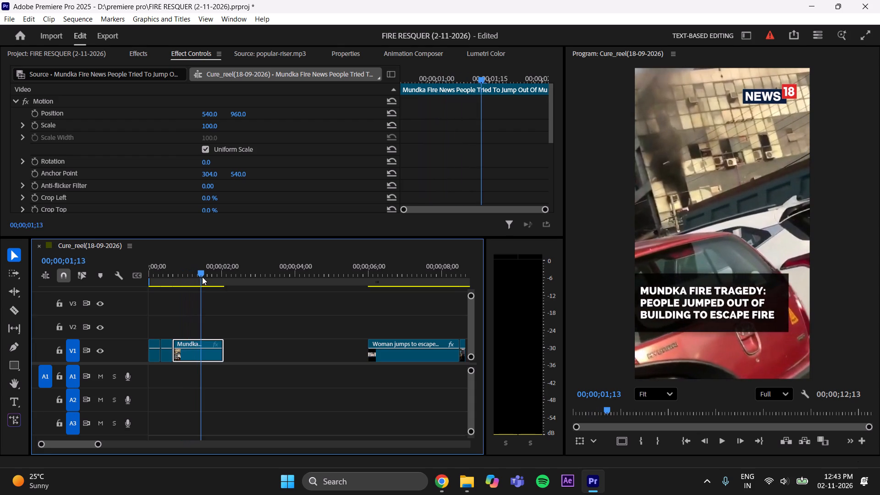
drag(202, 277, 196, 279)
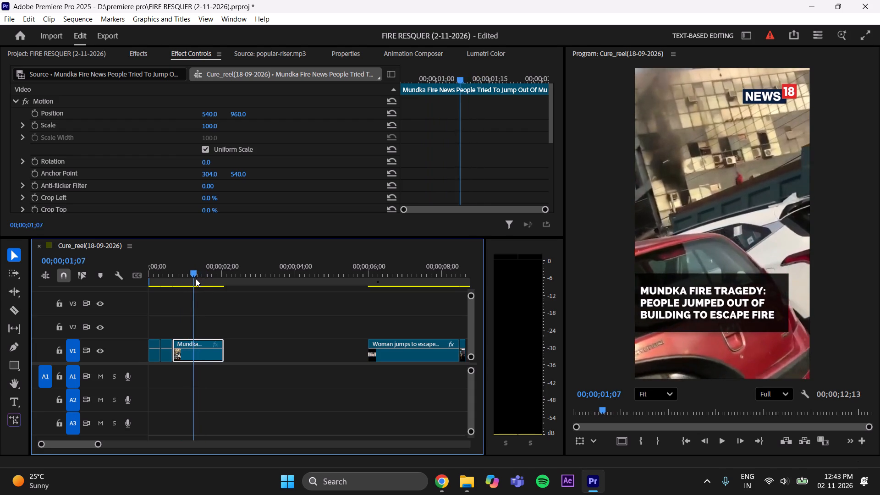
drag(196, 279, 202, 277)
drag(229, 355, 205, 360)
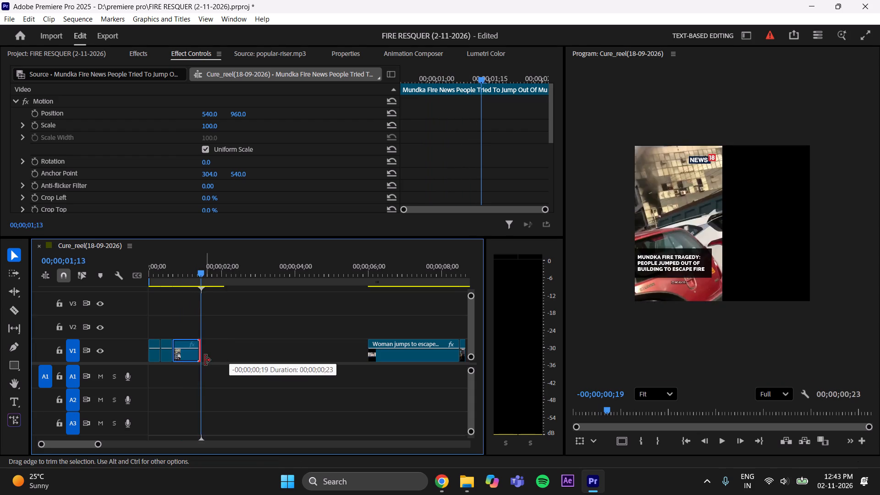
Trim the Mundka clip's start at 00;00;00;25 and again at 00;00;00;22, closing the gap to the Surat clip each time.
drag(203, 274, 177, 287)
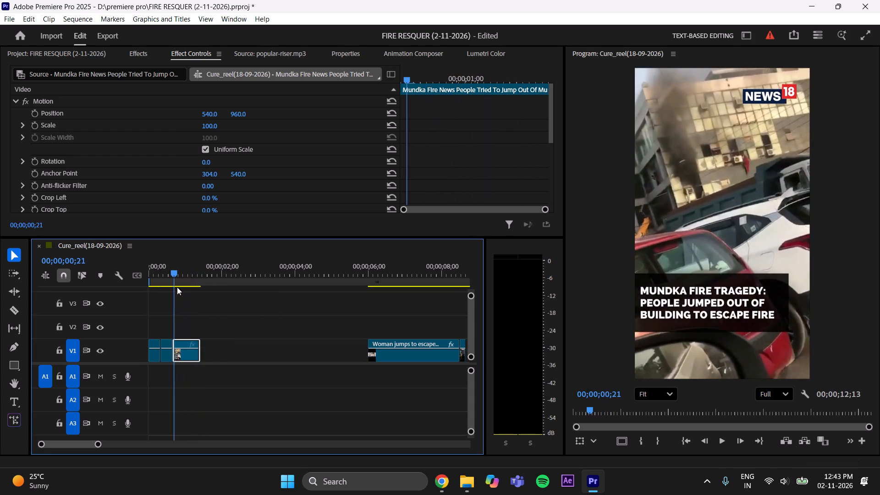
drag(177, 287, 182, 285)
drag(175, 357, 178, 356)
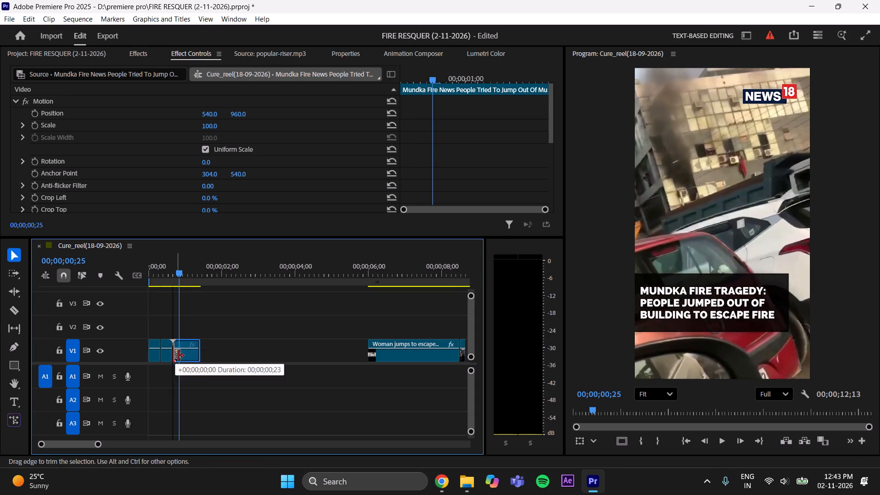
drag(178, 356, 181, 355)
drag(187, 356, 181, 356)
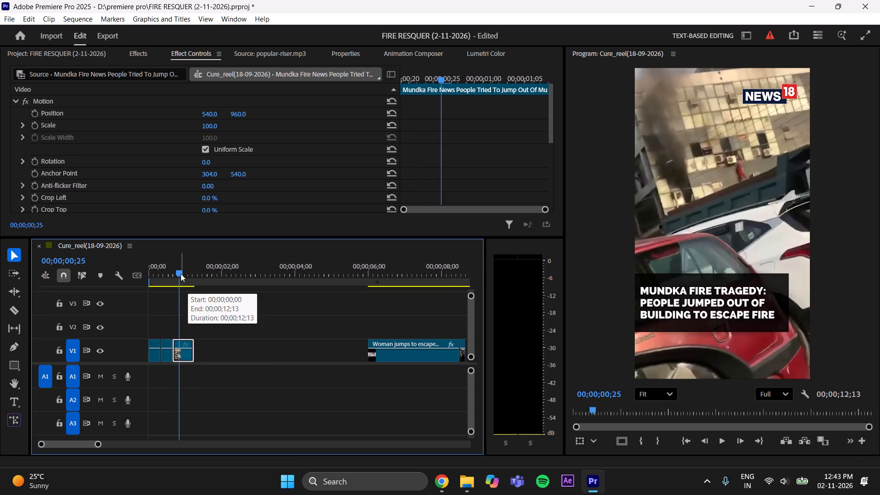
click(181, 273)
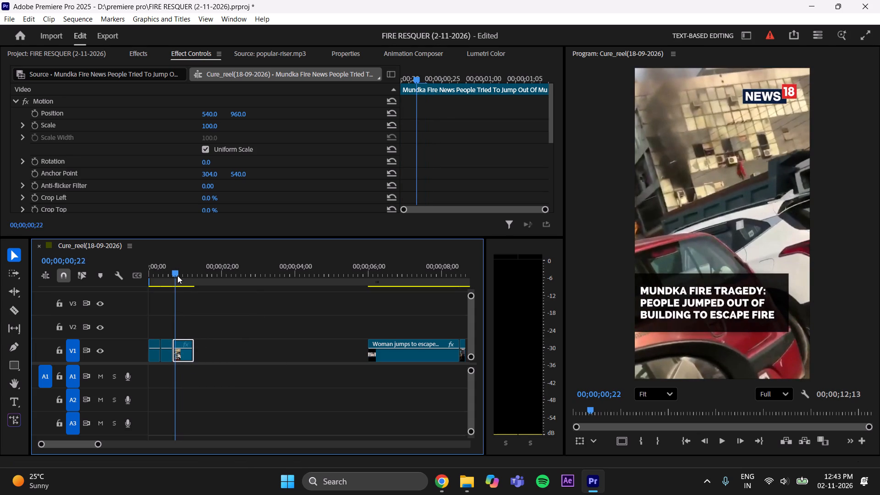
drag(174, 358, 179, 358)
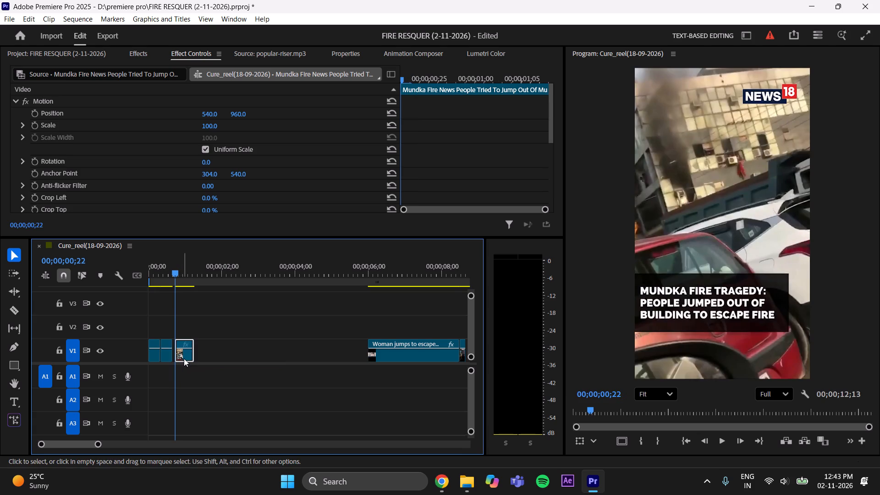
click(185, 356)
click(231, 358)
Play the joined Dwarka, Surat and Mundka clips from 00;00;00;00.
drag(171, 269, 104, 286)
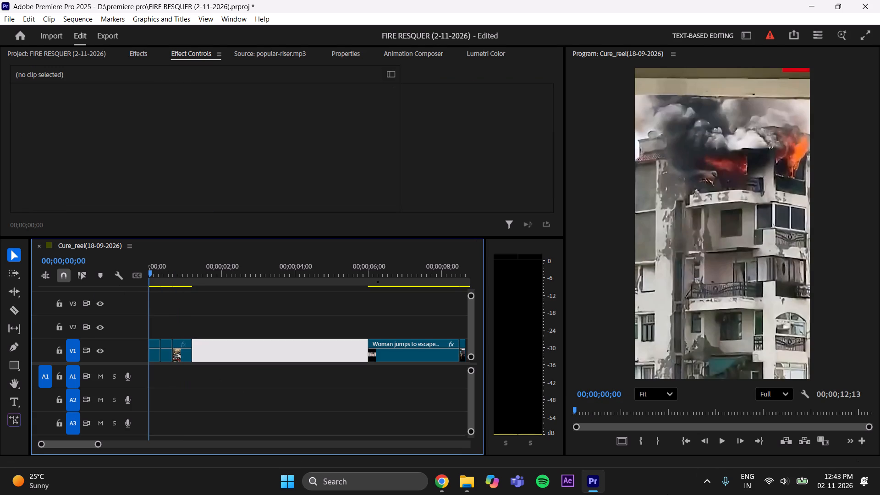
click(720, 440)
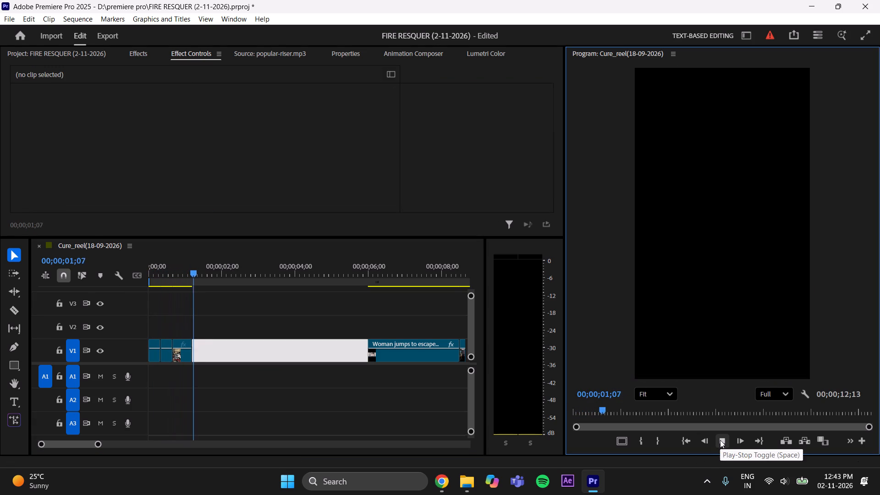
click(720, 440)
Save the project.
click(230, 396)
key(ctrl+s)
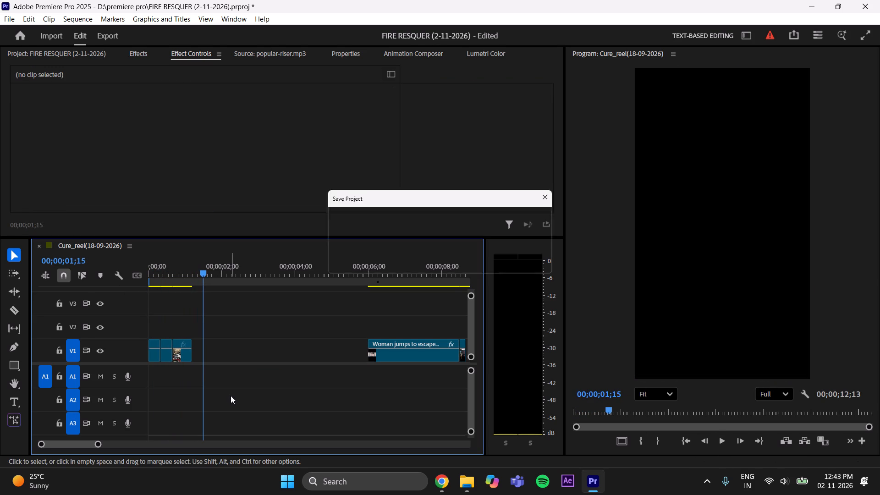
Move the Berlin high-rise fire clip earlier on V1 so it starts directly at the Mundka clip's end.
drag(99, 445, 100, 445)
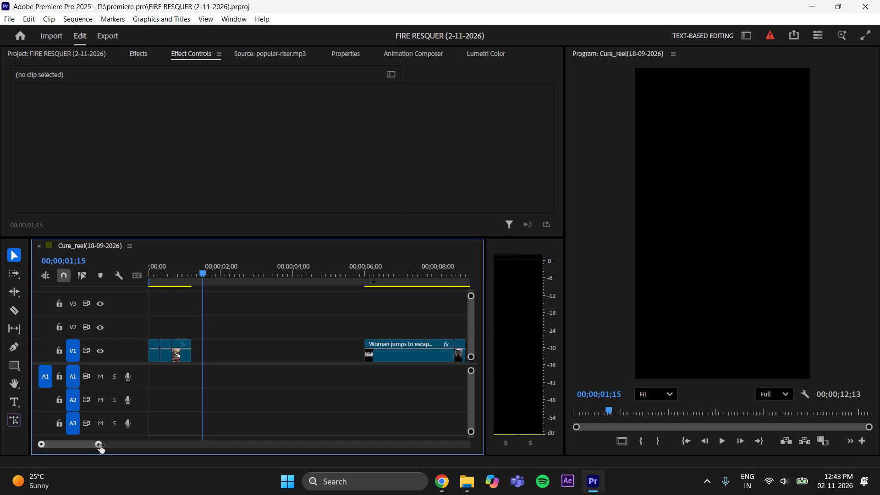
drag(100, 445, 110, 441)
drag(184, 269, 171, 275)
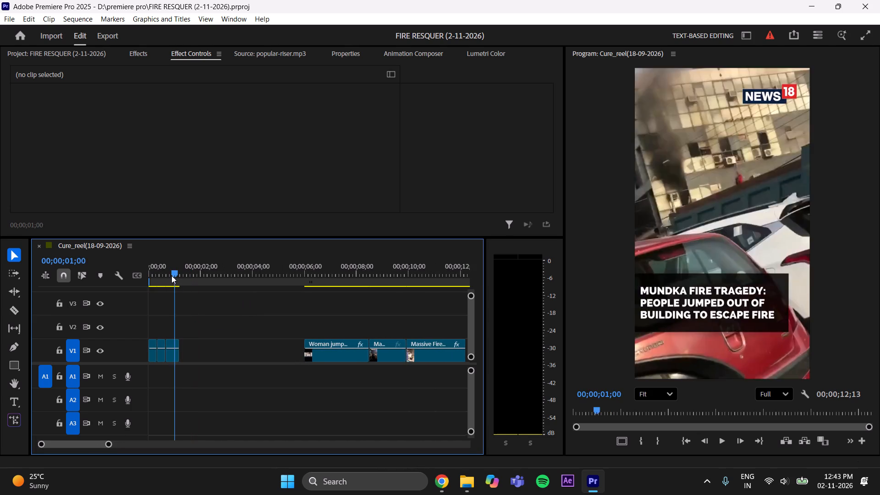
drag(171, 275, 154, 285)
drag(158, 285, 175, 281)
drag(108, 445, 111, 445)
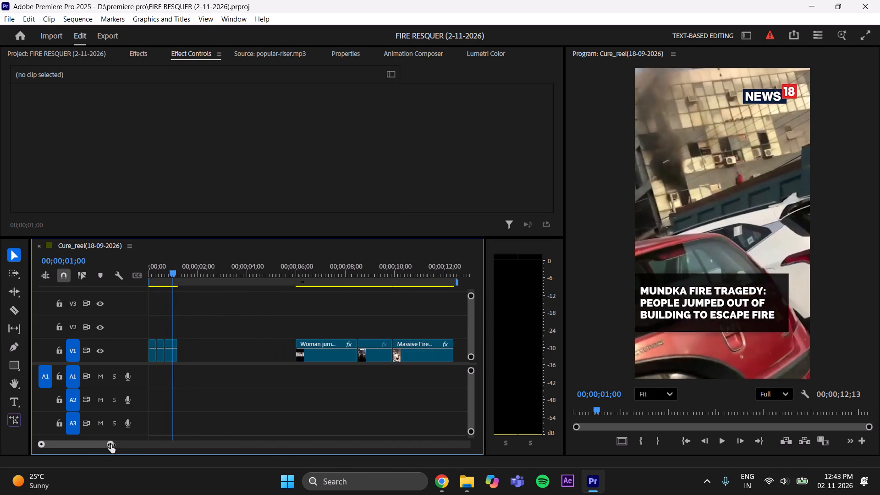
drag(111, 445, 114, 444)
drag(346, 357, 230, 355)
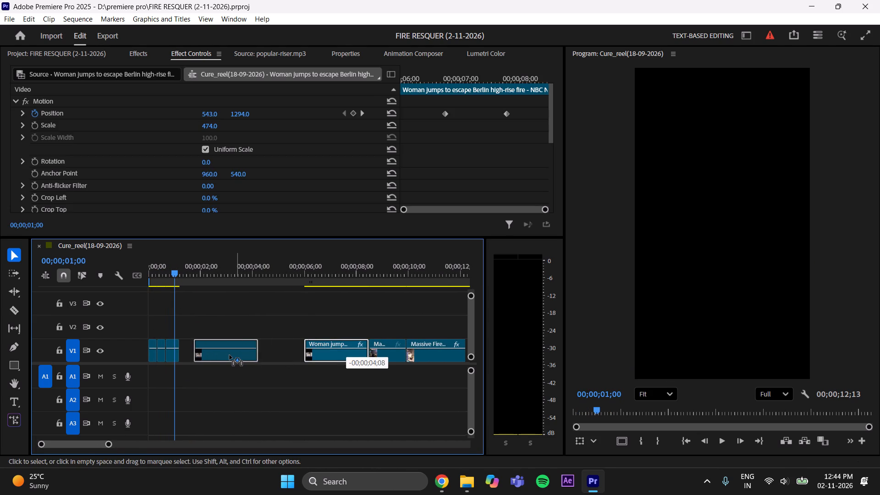
drag(230, 355, 224, 355)
Trim the Berlin clip's start to the frame at 00;00;02;05 and move the clip back to the Mundka clip's end.
drag(176, 269, 189, 267)
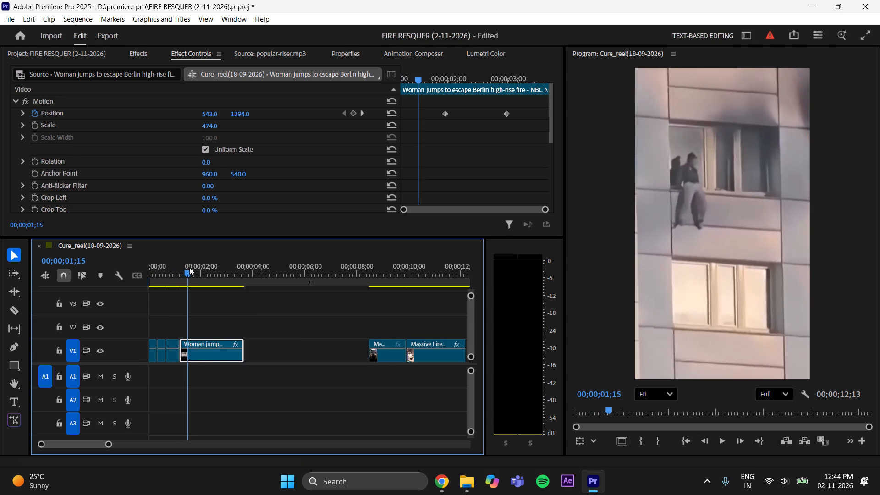
drag(189, 267, 191, 273)
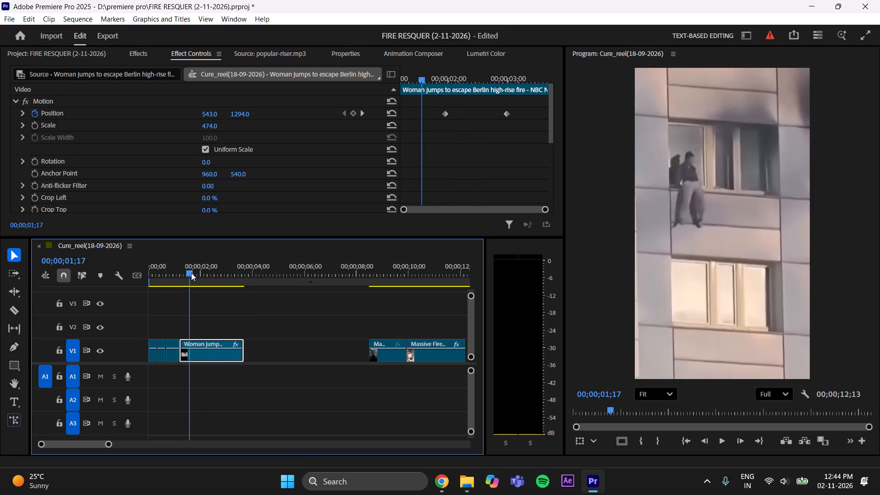
drag(191, 273, 209, 270)
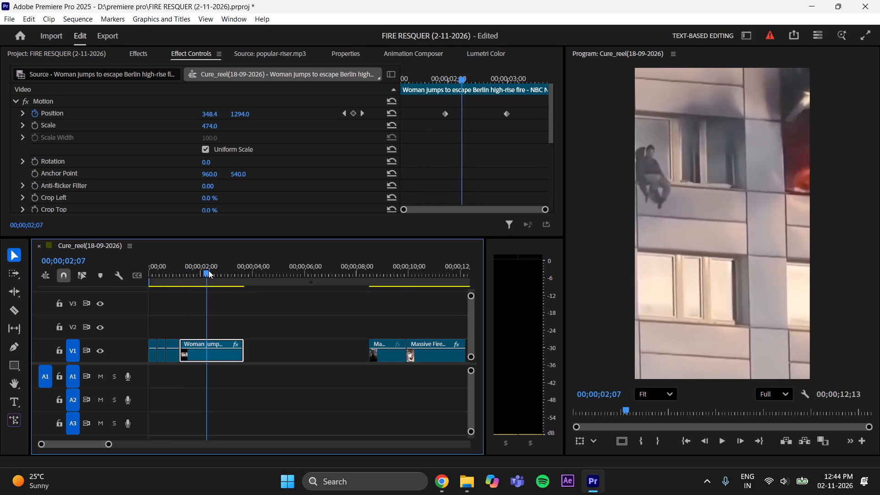
drag(209, 270, 206, 271)
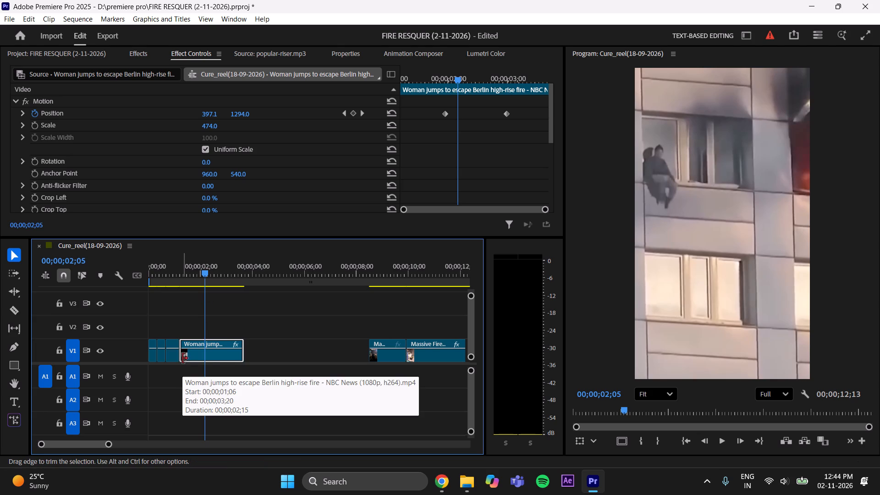
drag(182, 358, 209, 347)
drag(220, 353, 203, 359)
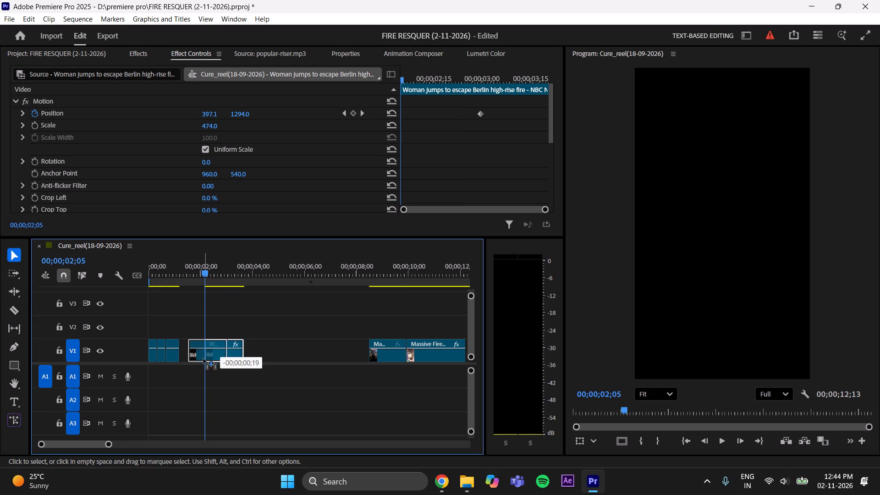
drag(203, 359, 197, 361)
Trim the Berlin clip's end back to 00;00;01;26.
click(200, 269)
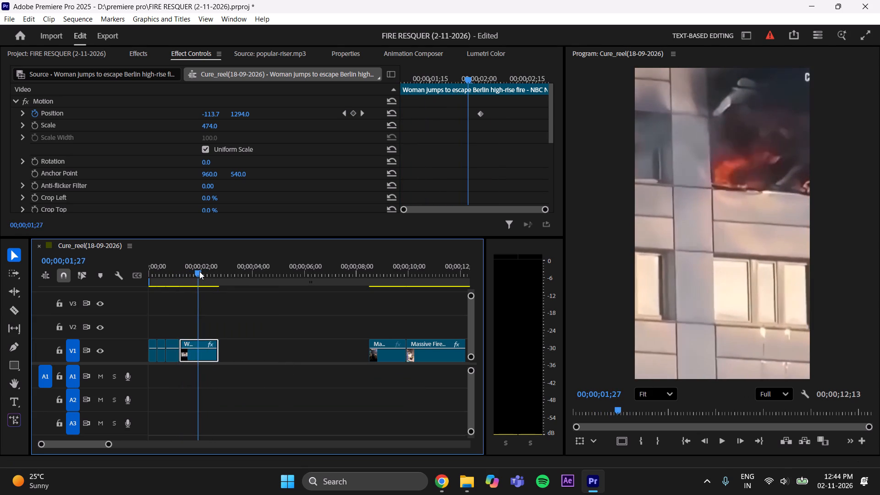
drag(220, 351, 203, 354)
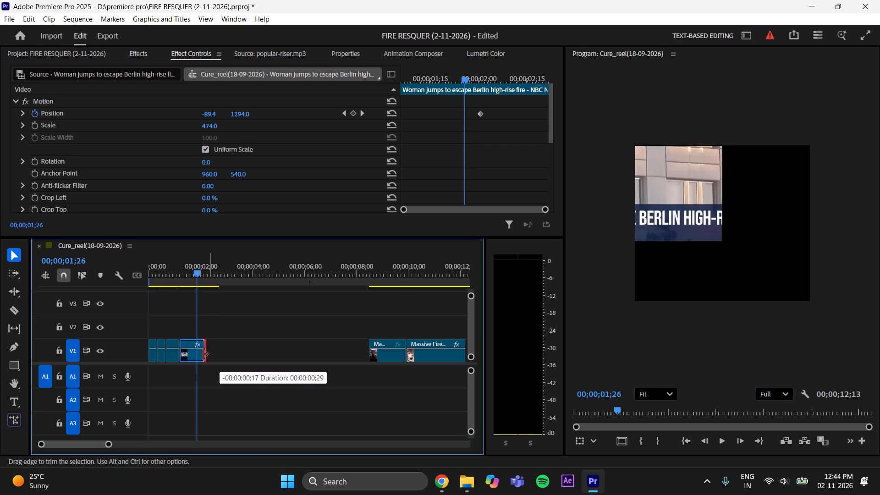
drag(203, 354, 199, 356)
click(220, 336)
Move the first Delhi restaurant fire clip earlier on V1 so it starts directly at the Berlin clip's end.
drag(381, 352, 279, 350)
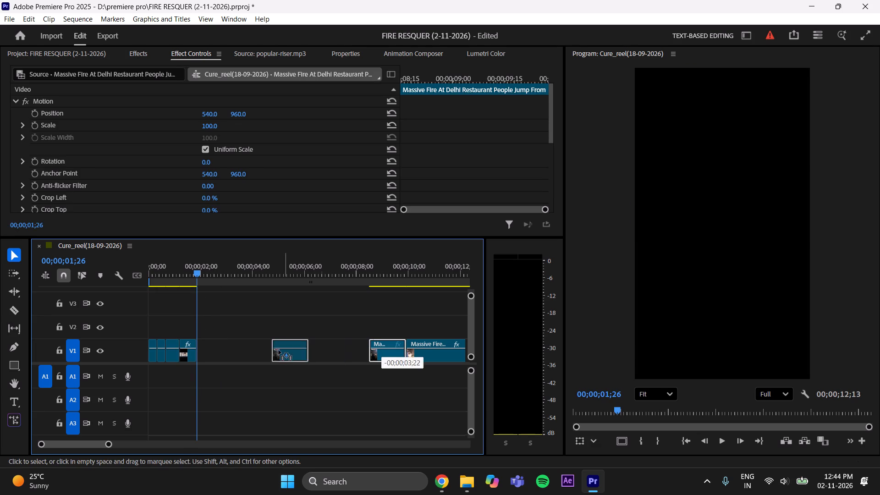
drag(279, 350, 212, 352)
Enlarge the Mundka clip's scale above 100 so the building and the person in red appear closer in the frame.
drag(198, 272, 191, 274)
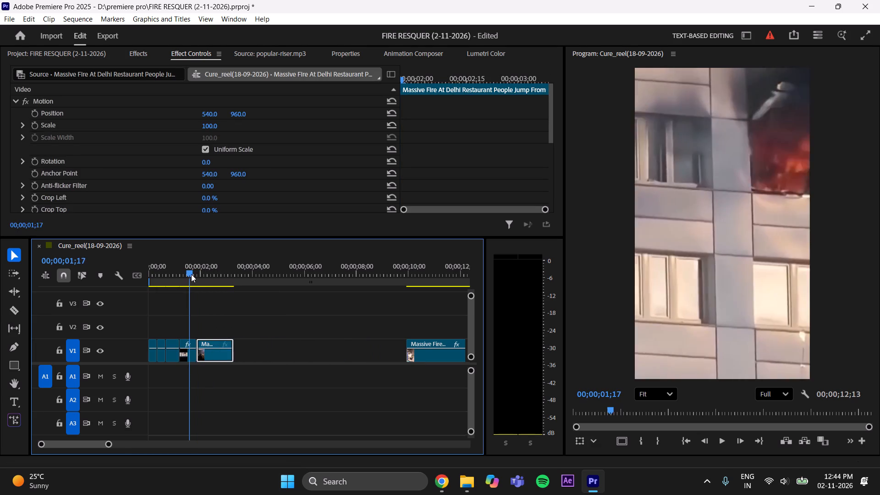
drag(191, 274, 166, 288)
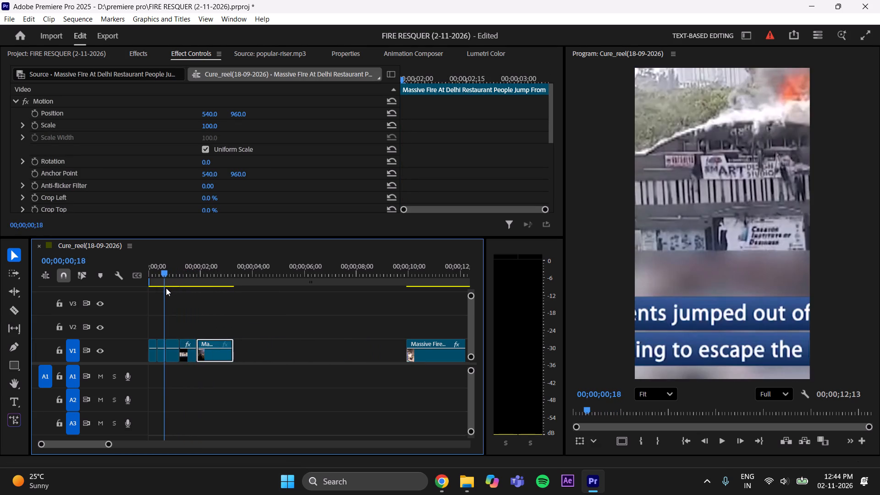
drag(166, 288, 172, 286)
click(175, 359)
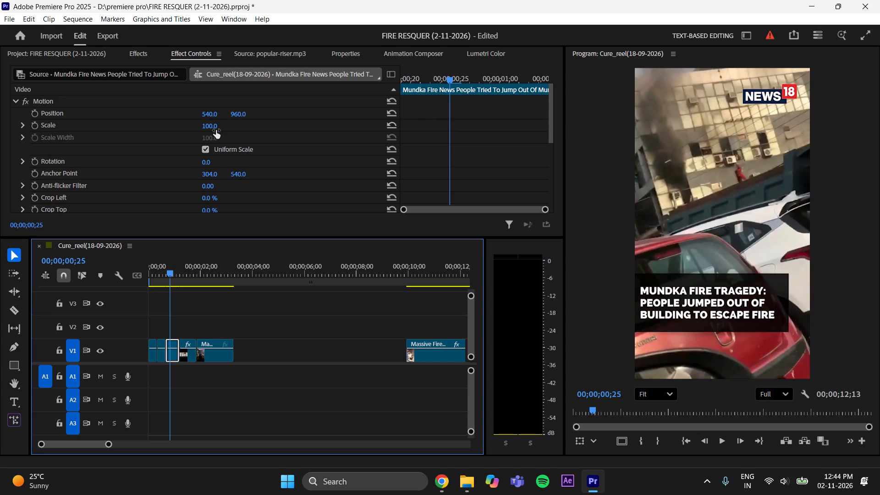
drag(210, 129, 238, 123)
Save the project with the rescaled Mundka shot.
click(248, 318)
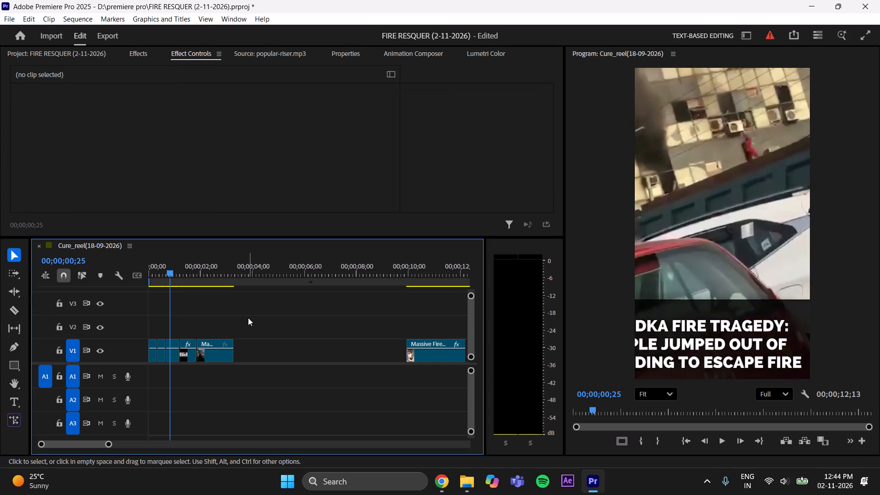
key(ctrl+s)
Trim the start of the first Delhi restaurant fire clip forward to 00;00;02;11.
drag(171, 269, 170, 269)
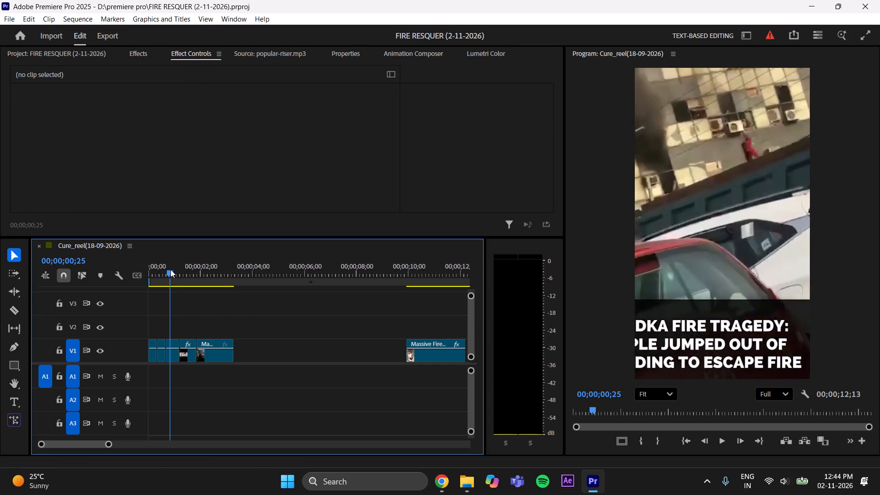
drag(170, 269, 161, 275)
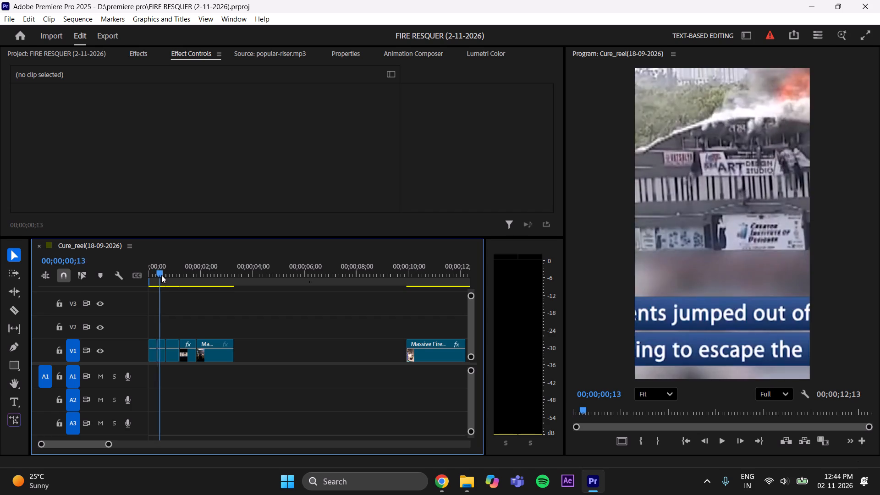
drag(161, 275, 188, 269)
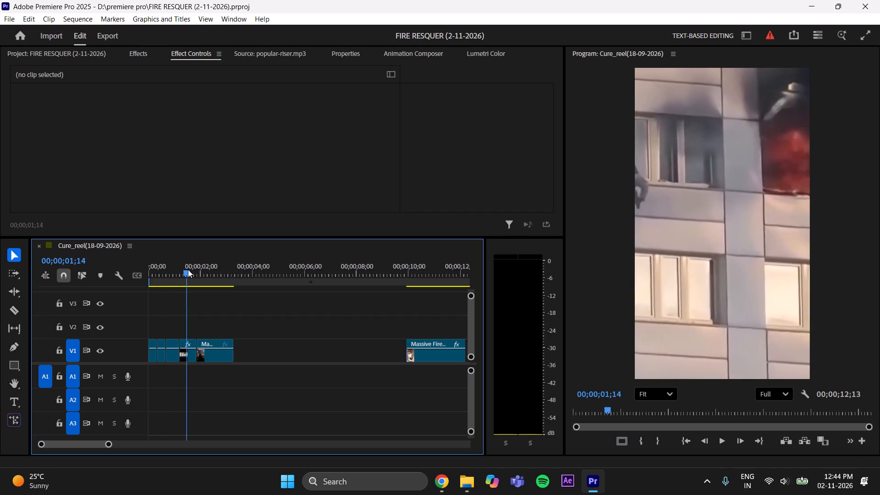
drag(188, 269, 209, 264)
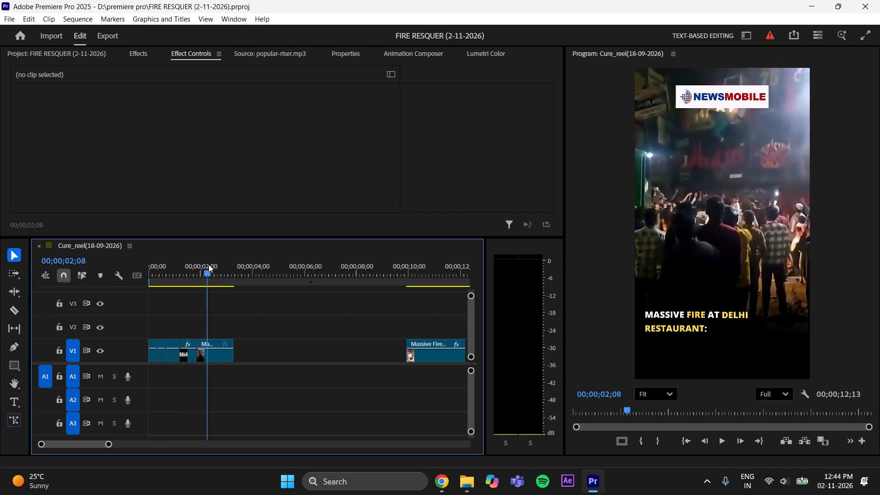
drag(209, 264, 209, 265)
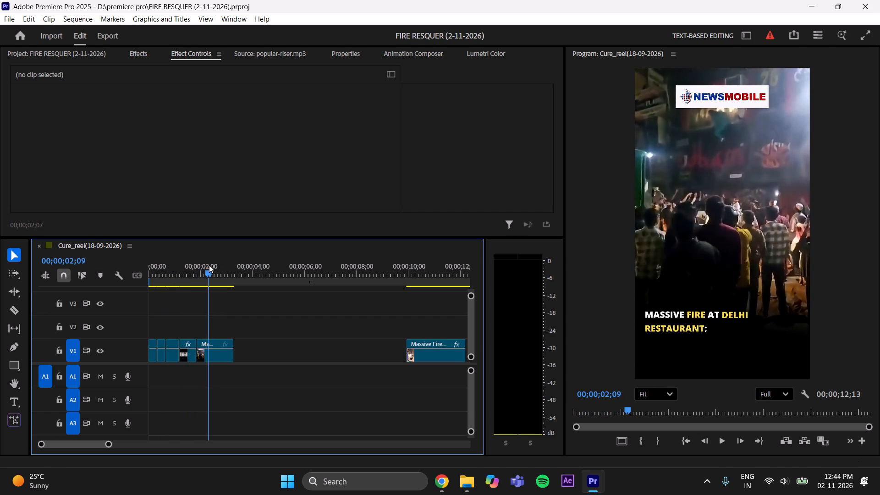
drag(209, 265, 212, 263)
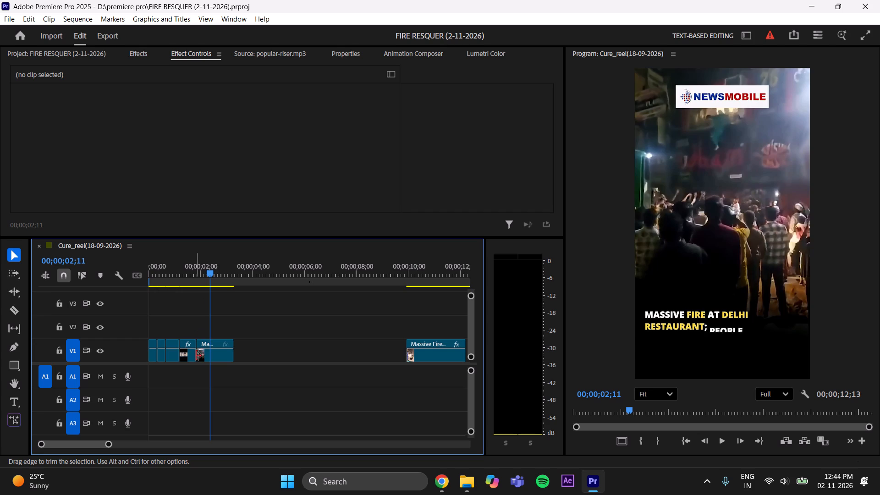
drag(200, 358, 211, 353)
Move the trimmed Delhi clip 15 frames earlier on V1 so it starts directly at the Berlin clip's end.
drag(218, 355, 207, 355)
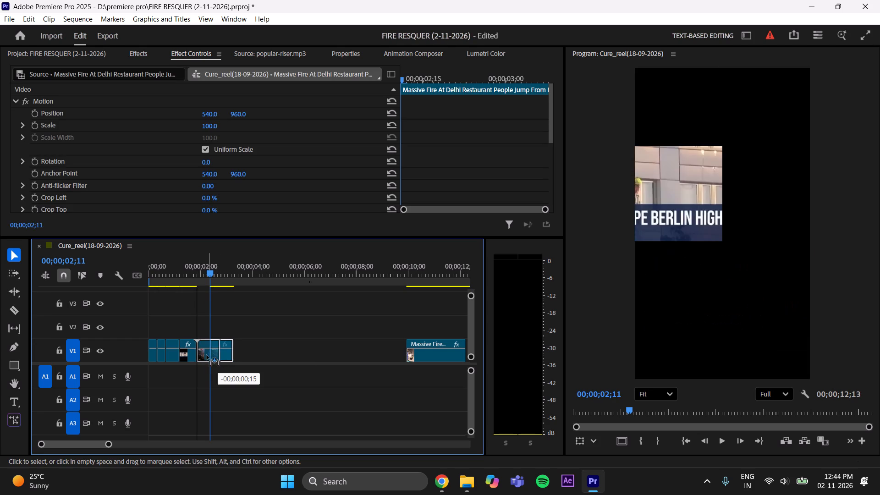
drag(207, 355, 206, 356)
Trim the end of the first Delhi clip back to 00;00;02;12, leaving a 16-frame shot.
drag(209, 267, 197, 272)
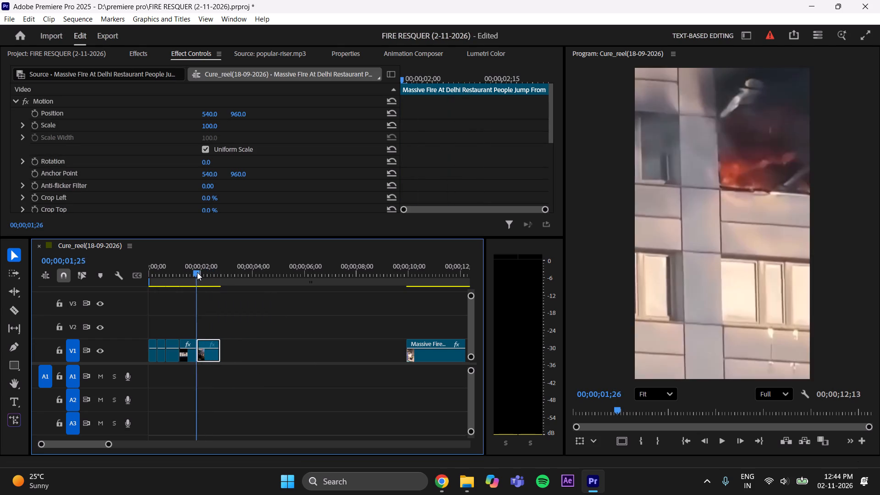
drag(197, 272, 213, 267)
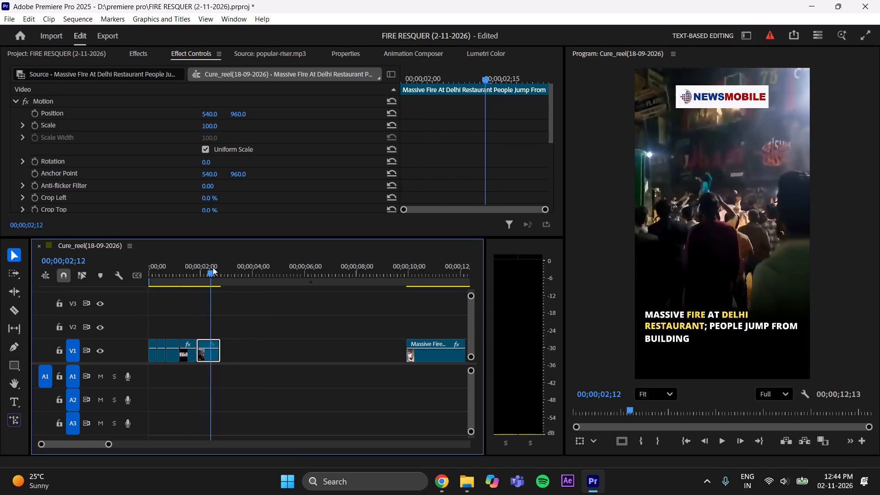
drag(213, 267, 213, 268)
drag(222, 356, 210, 359)
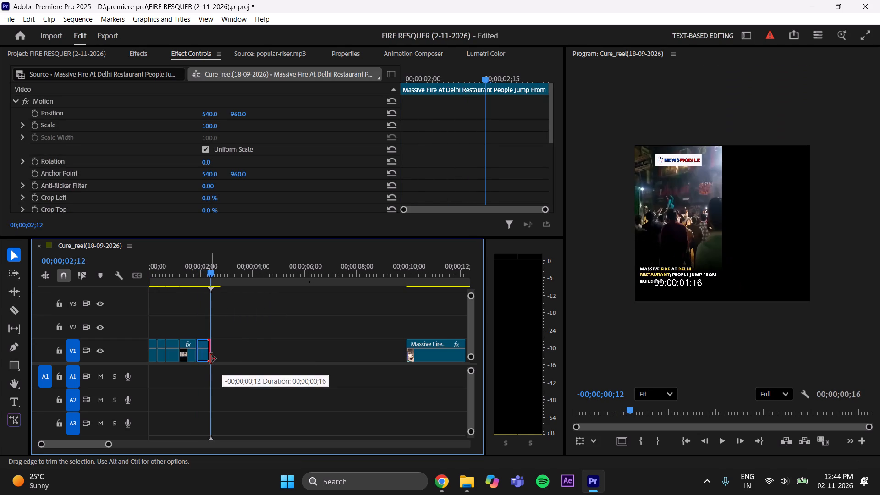
drag(210, 359, 210, 359)
Set the first Delhi clip's scale to 143 and review the enlarged framing across the shot.
click(204, 275)
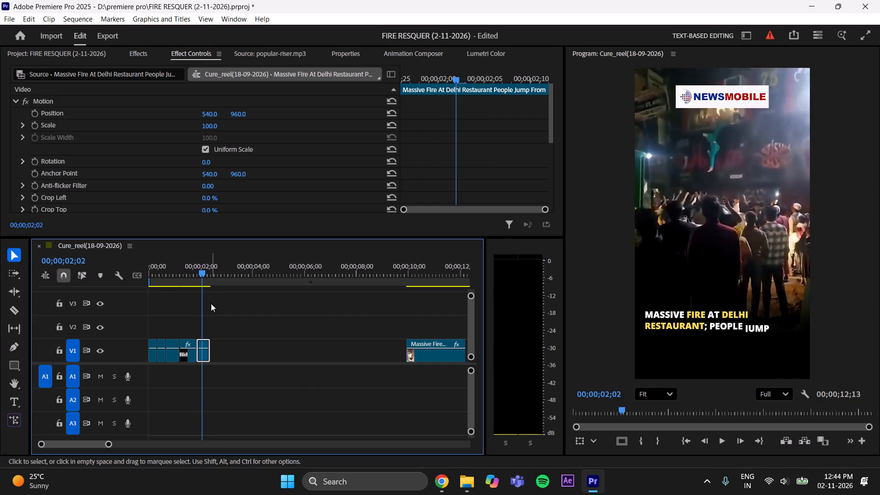
drag(206, 126, 227, 116)
drag(203, 272, 197, 275)
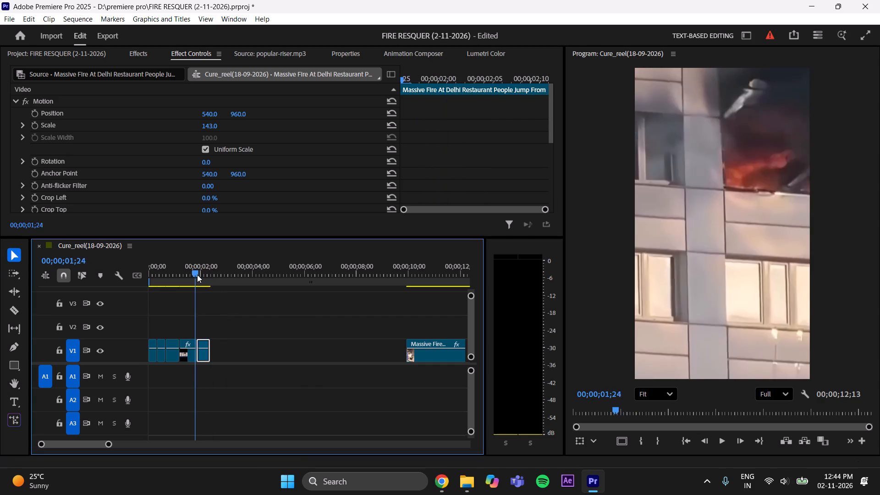
drag(197, 275, 213, 268)
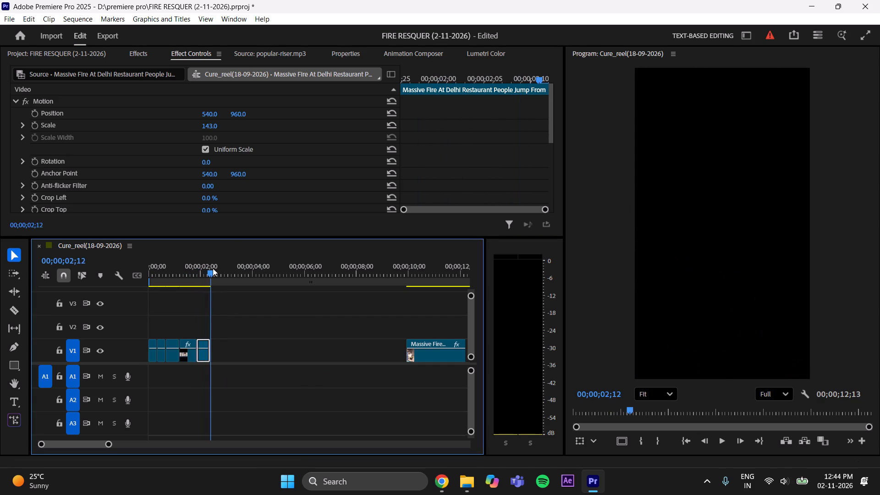
drag(213, 268, 209, 269)
click(225, 318)
Move the second Delhi restaurant fire clip earlier on V1 so it starts directly at the first Delhi clip's end.
drag(429, 357, 239, 355)
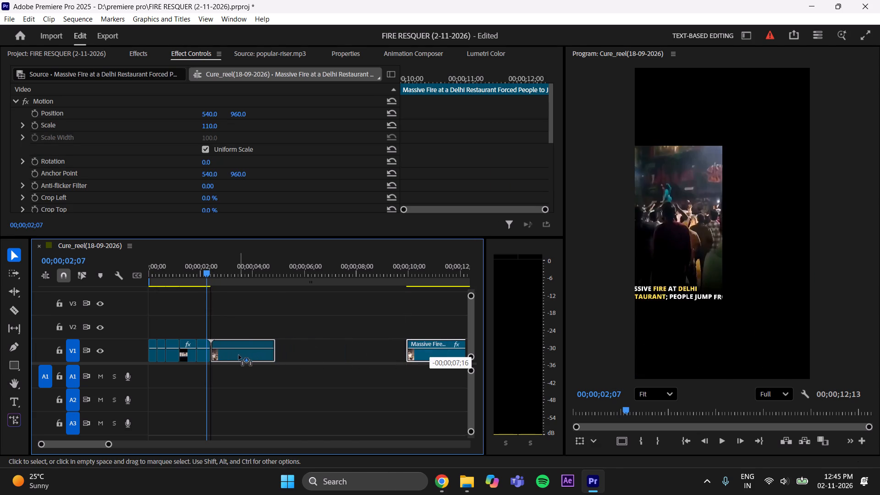
drag(239, 355, 237, 355)
Reframe the second Delhi clip around the people on the building with scale 132 and horizontal position 412.
drag(206, 266, 221, 264)
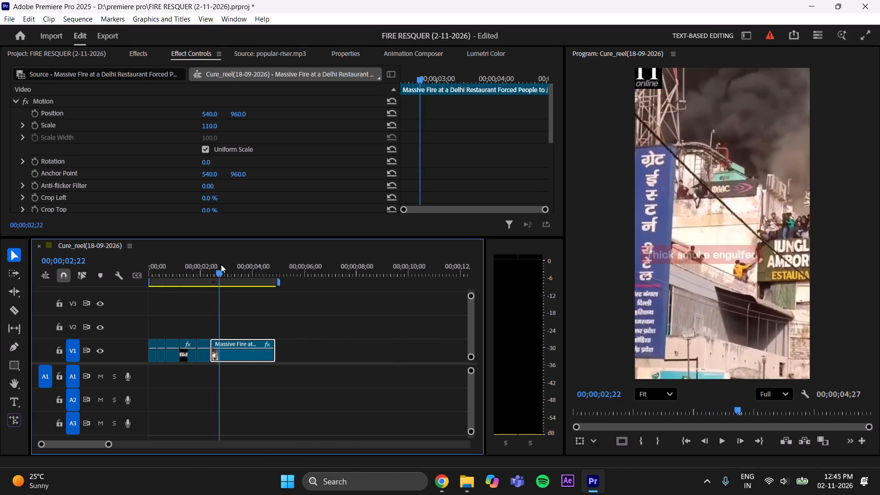
drag(221, 264, 225, 264)
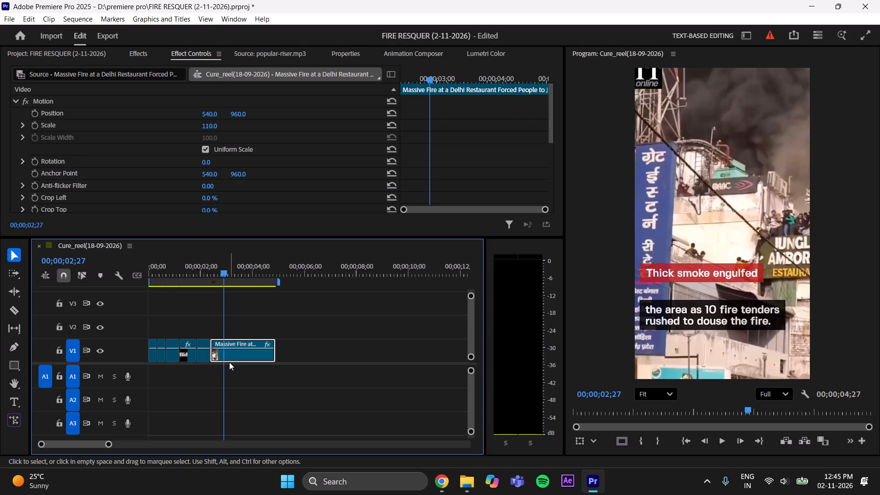
drag(209, 126, 219, 122)
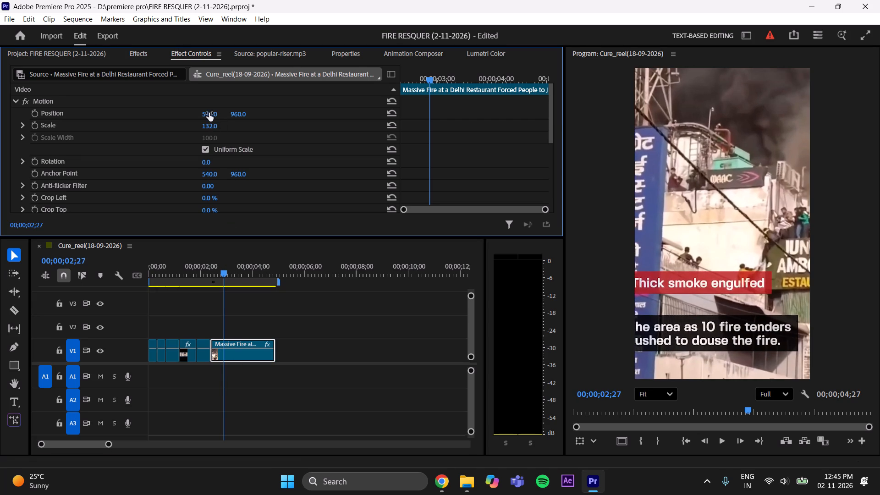
drag(209, 113, 132, 137)
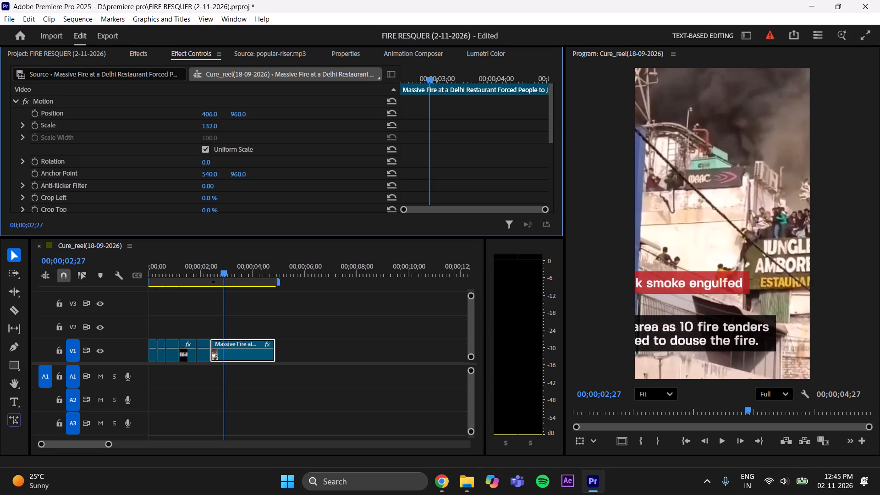
drag(132, 137, 133, 136)
Place the playhead at 00;00;02;24 in the second Delhi clip as its cut point.
drag(228, 271, 215, 277)
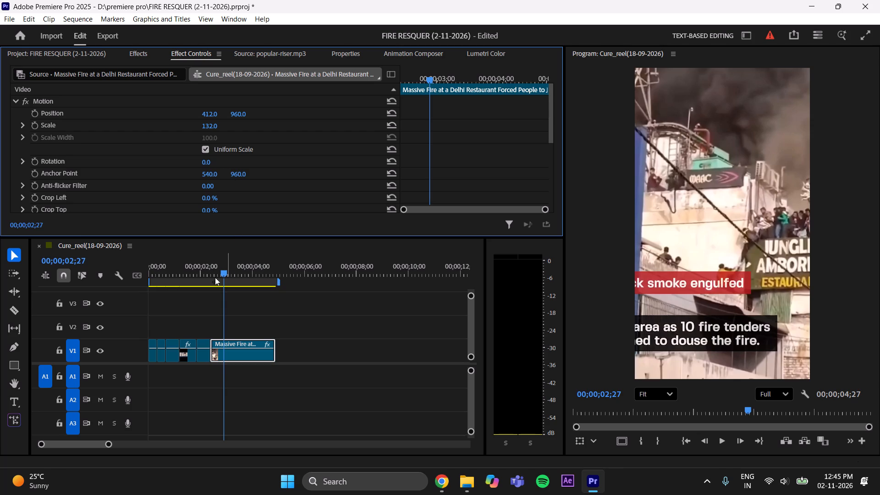
drag(215, 277, 219, 276)
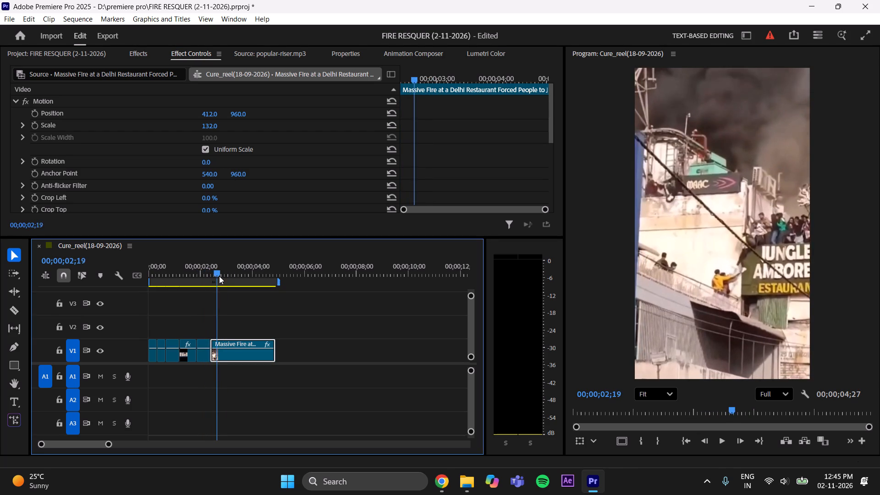
drag(219, 276, 223, 274)
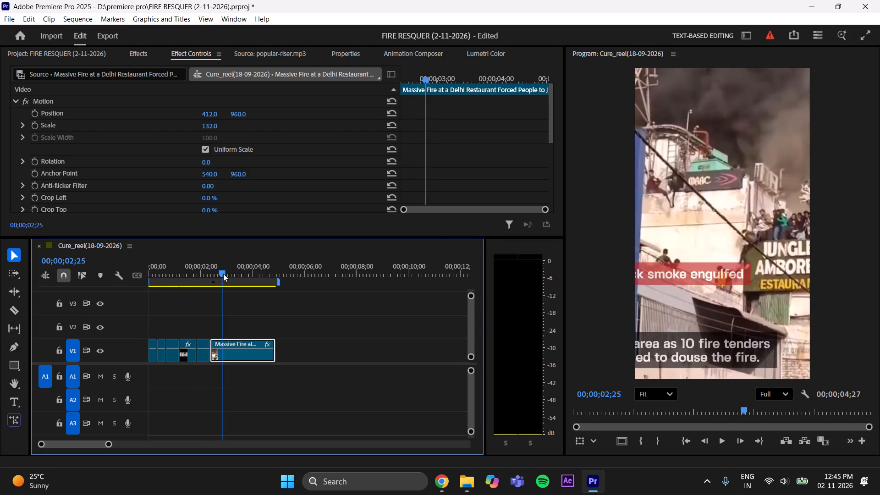
drag(223, 274, 223, 273)
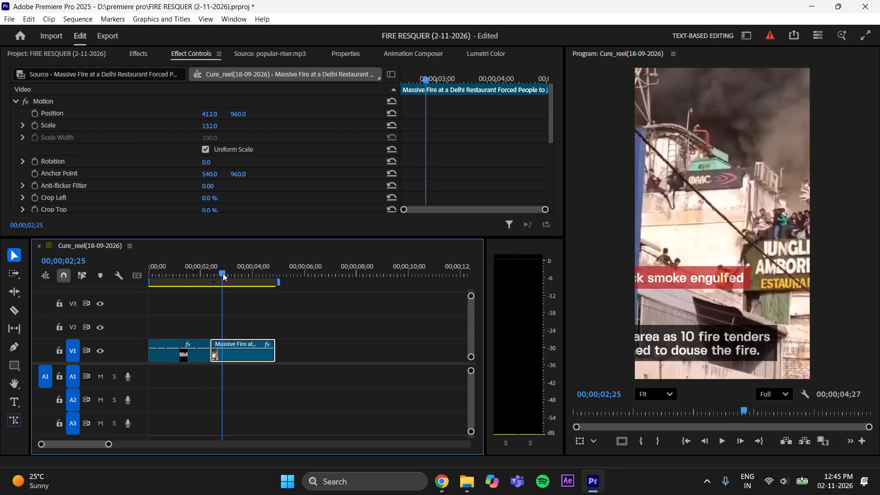
drag(223, 273, 222, 273)
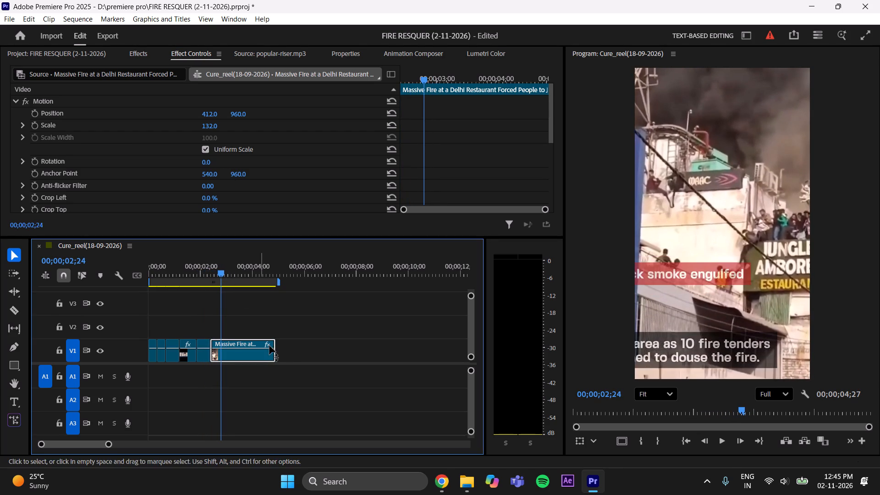
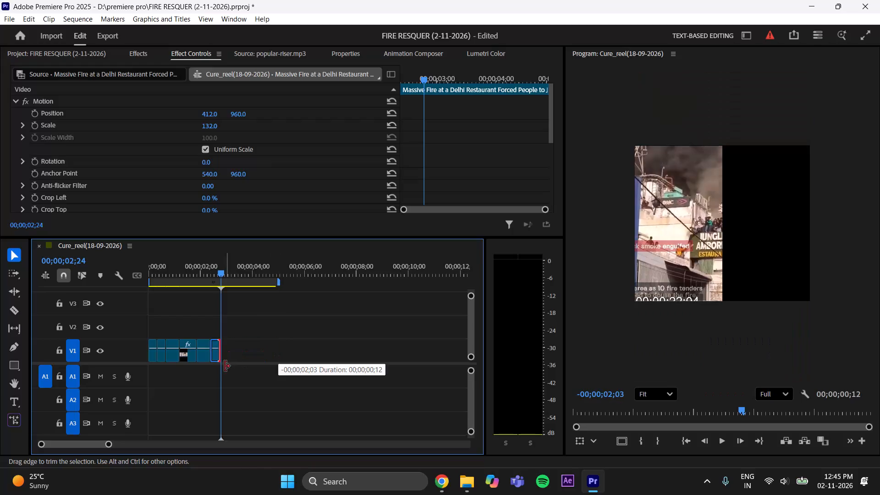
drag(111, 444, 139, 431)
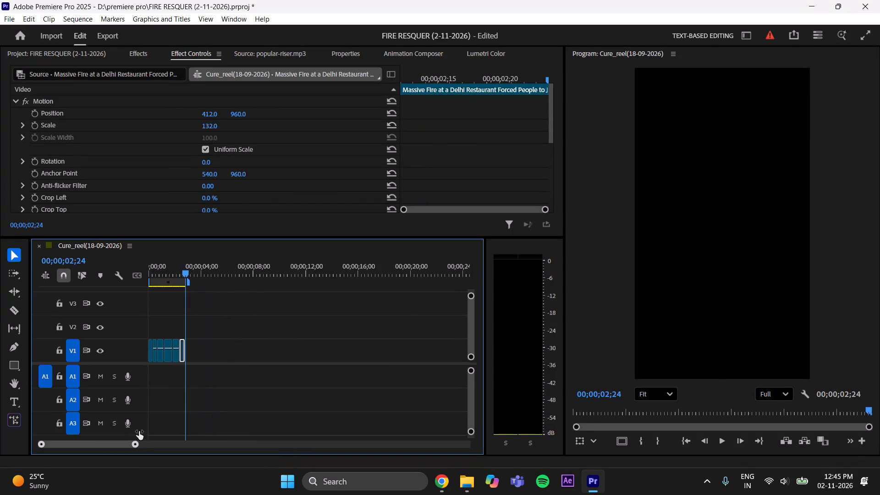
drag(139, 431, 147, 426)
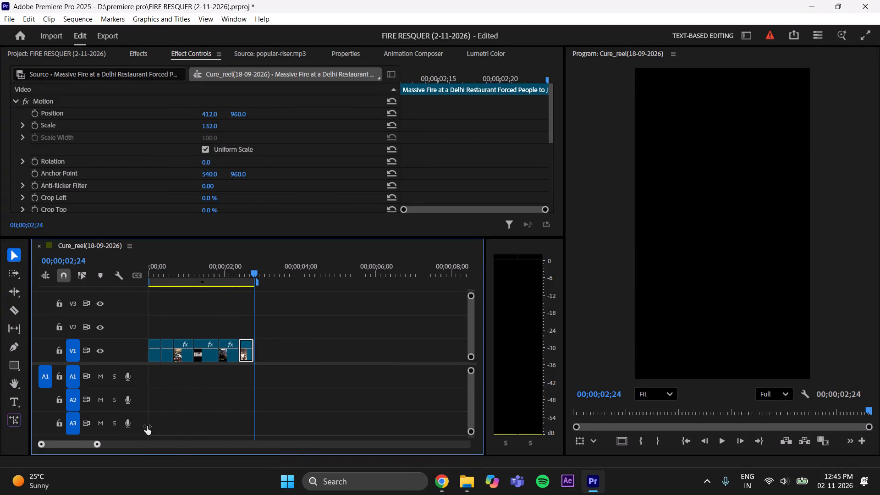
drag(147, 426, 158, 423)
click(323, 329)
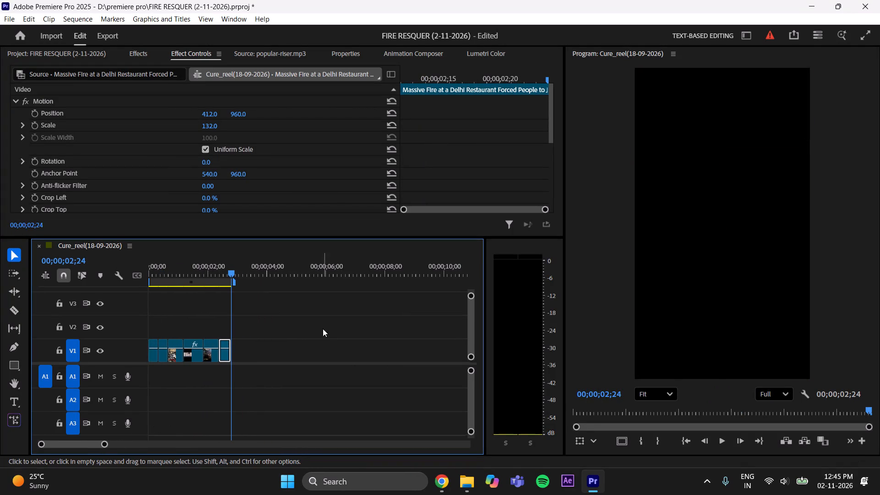
Return the playhead to the start of the Cure_reel(18-09-2026) sequence and save the project.
drag(234, 267, 46, 293)
key(ctrl+s)
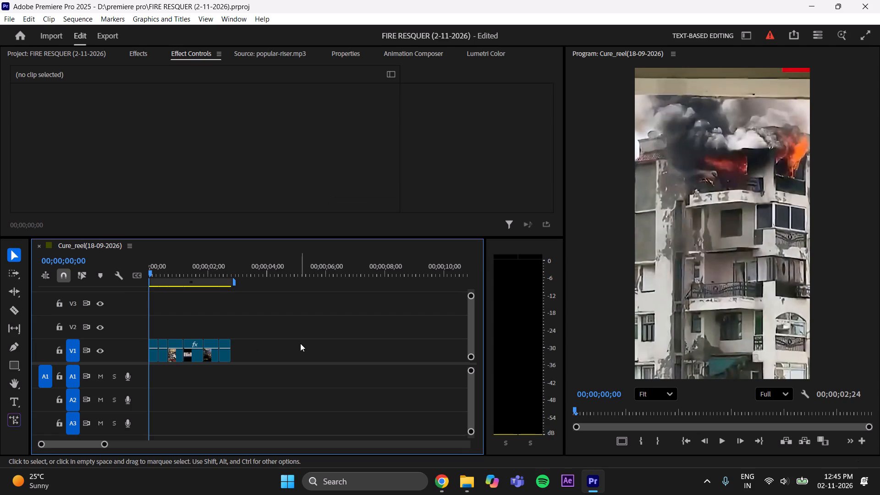
Play the assembled fire clips on V1 repeatedly from the beginning to review the cuts and framing, ending back at 00;00;00;00.
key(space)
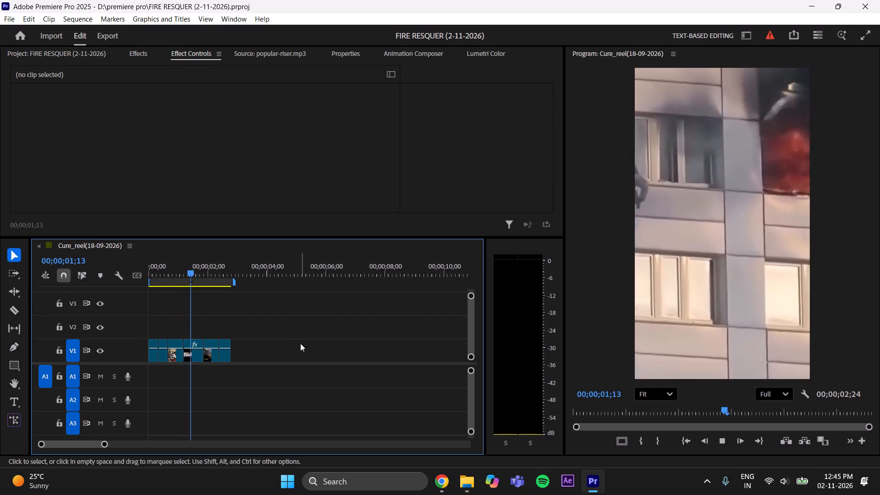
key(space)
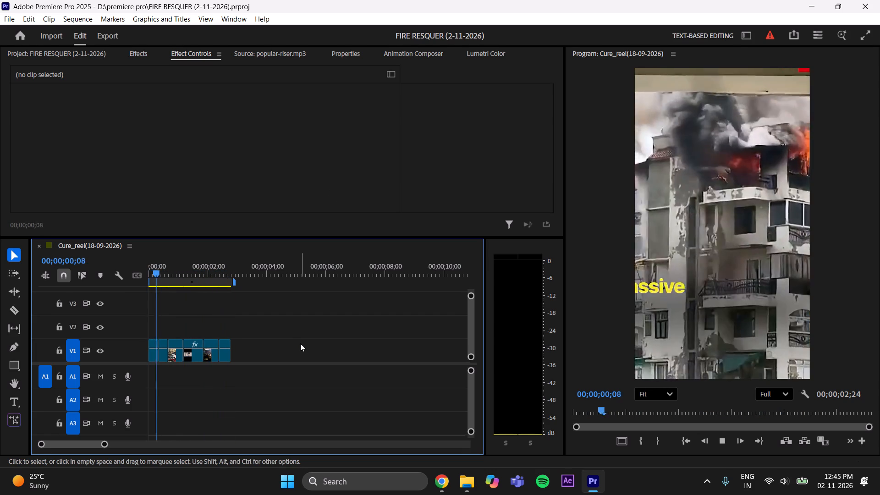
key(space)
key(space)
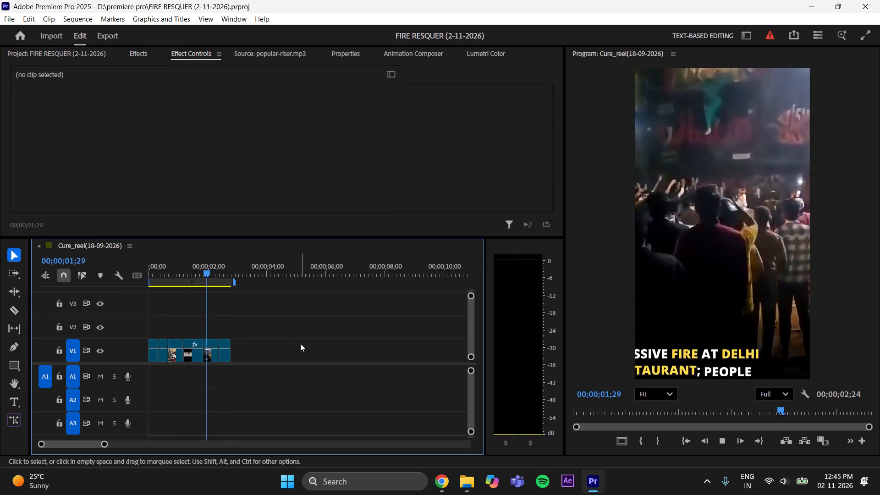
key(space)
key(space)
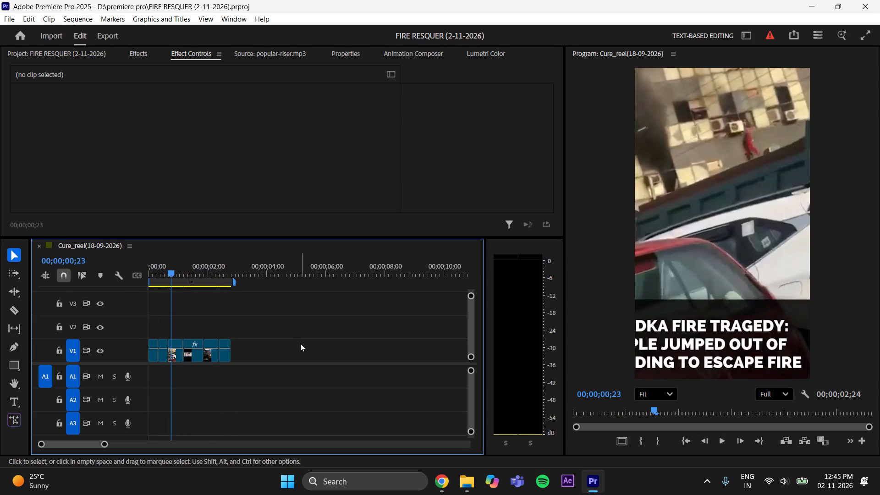
drag(170, 266, 60, 309)
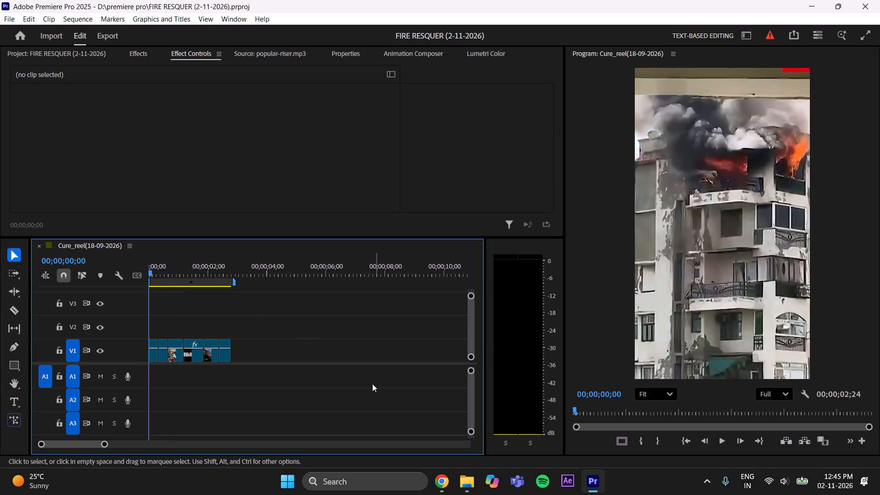
Save the FIRE RESQUER (2-11-2026) project and bring its imported media items into view.
key(ctrl+s)
key(ctrl+s)
key(ctrl+s)
key(ctrl+s)
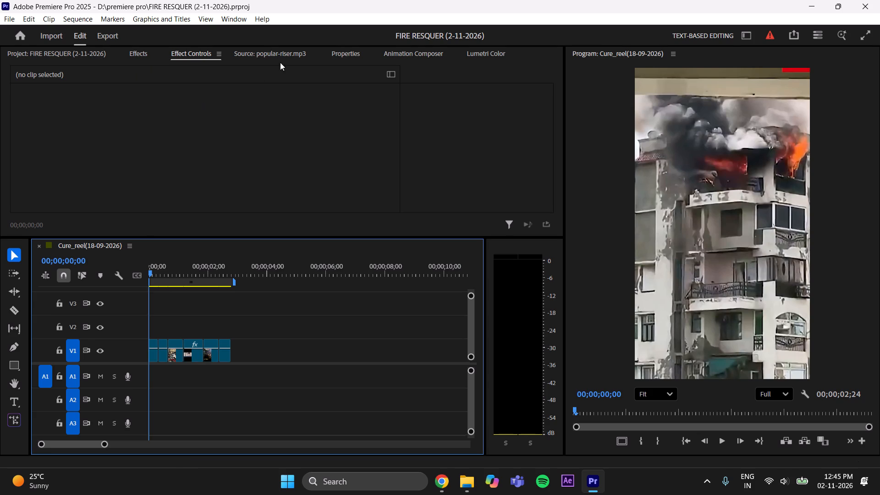
click(78, 52)
key(ctrl+s)
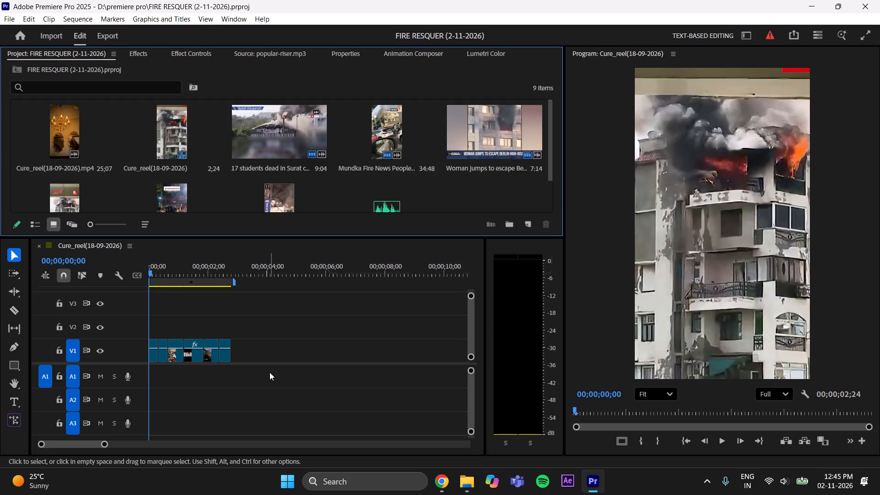
key(ctrl+s)
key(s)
key(ctrl+s)
key(ctrl+s)
key(ctrl+s)
key(ctrl+s)
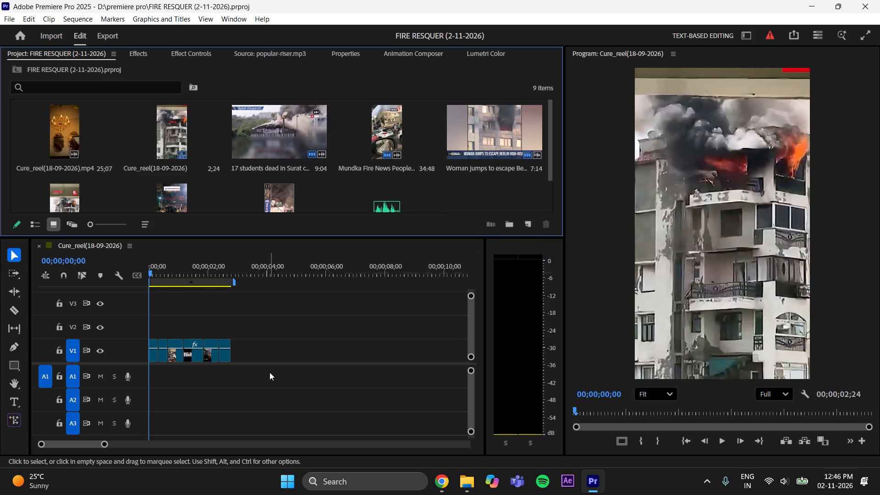
key(ctrl+s)
key(ctrl+s)
key(ctrl+s)
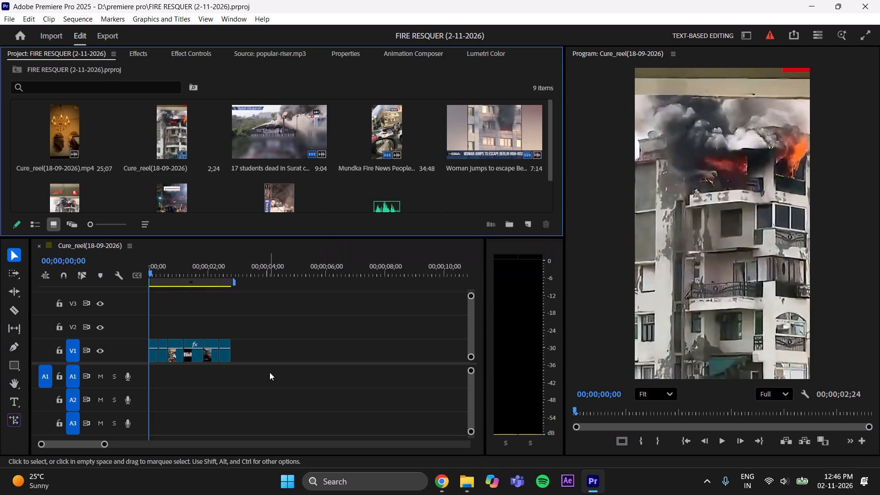